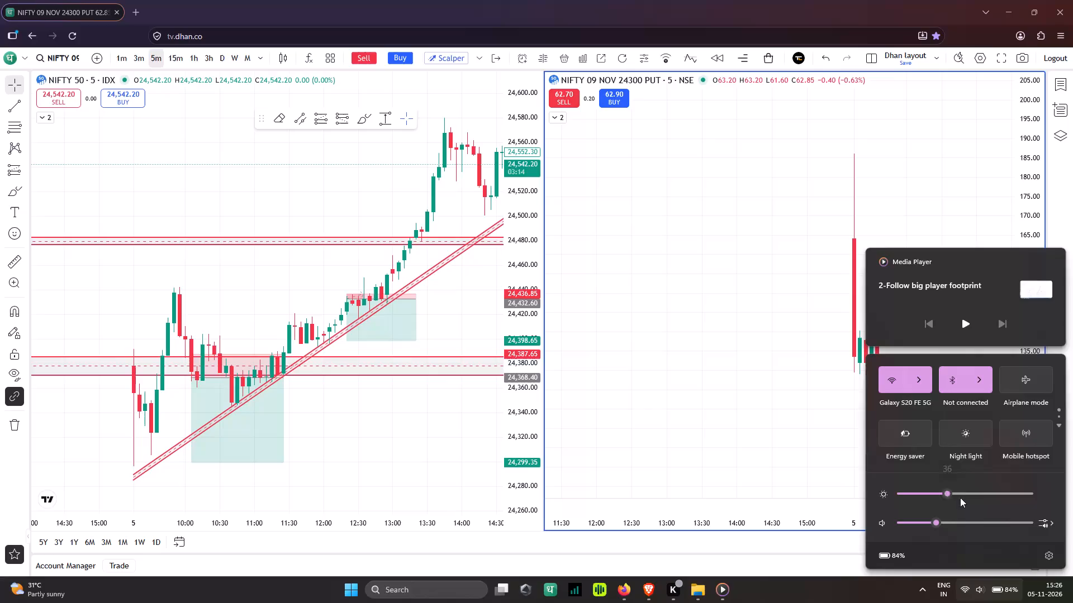
Raise the display brightness and turn off Bluetooth in the quick settings.
left_click(981, 495)
double_click(993, 493)
left_click(956, 379)
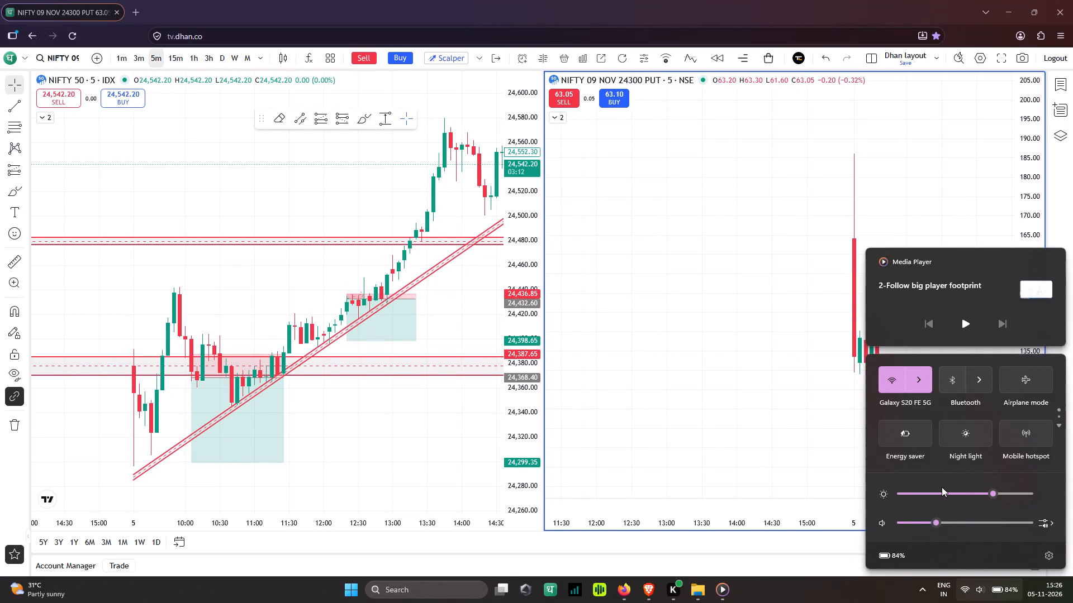
left_click(881, 590)
Draw a long position on the NIFTY 24300 PUT chart starting at 10:05, with entry about 123.80 and target about 169.55.
left_click_drag(742, 383, 643, 324)
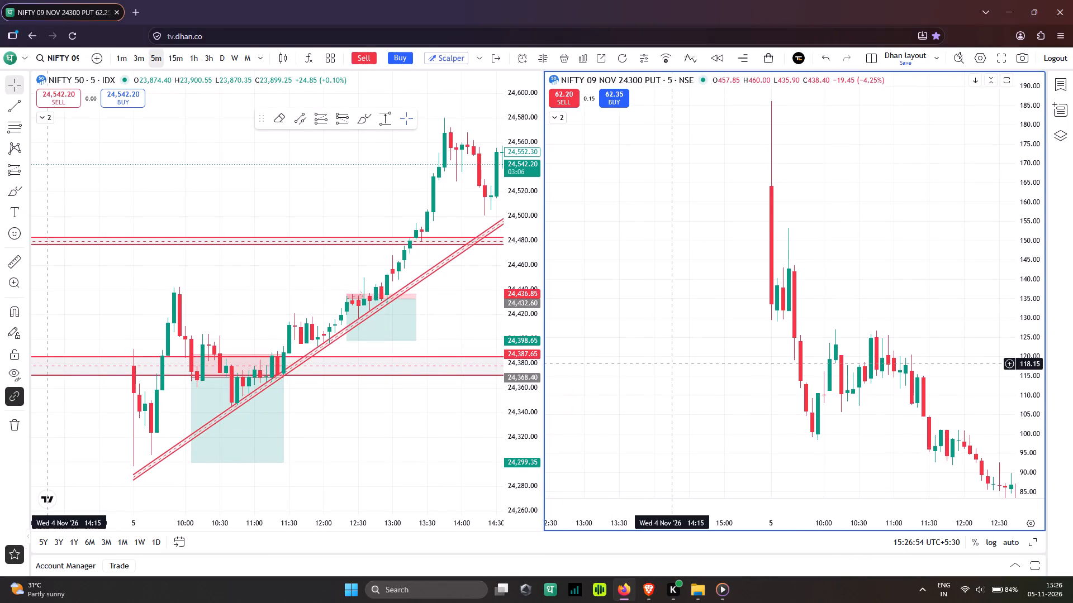
left_click_drag(675, 370, 643, 382)
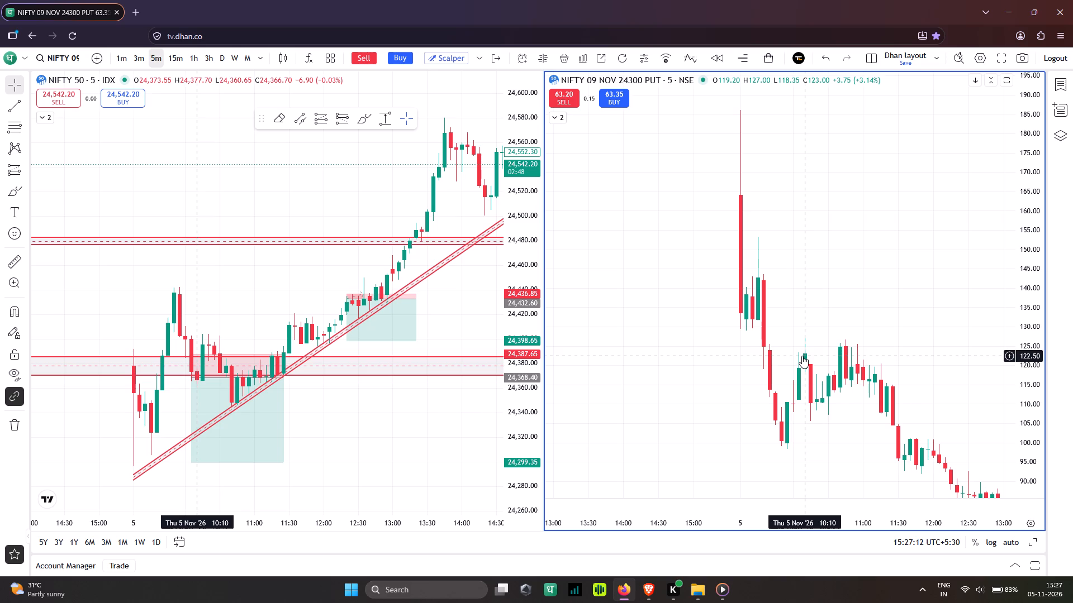
left_click(318, 109)
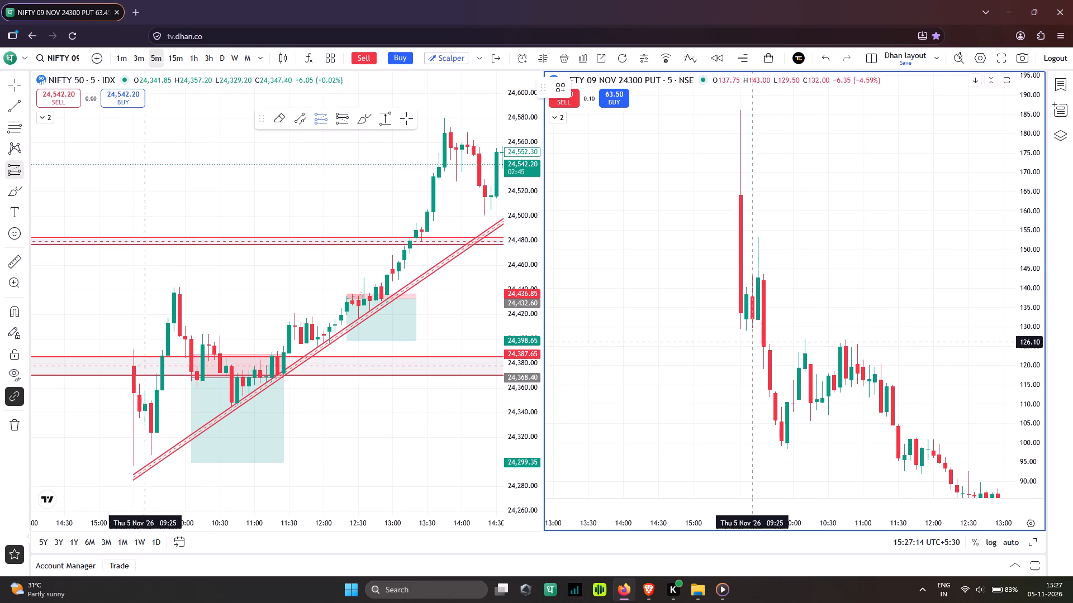
left_click(800, 351)
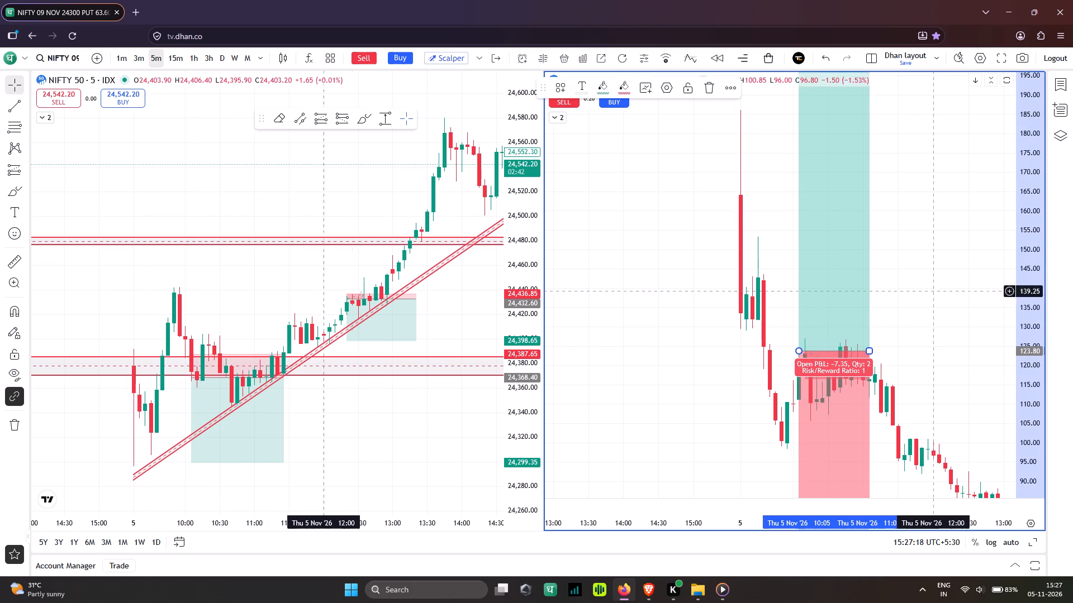
left_click_drag(1029, 186, 1037, 381)
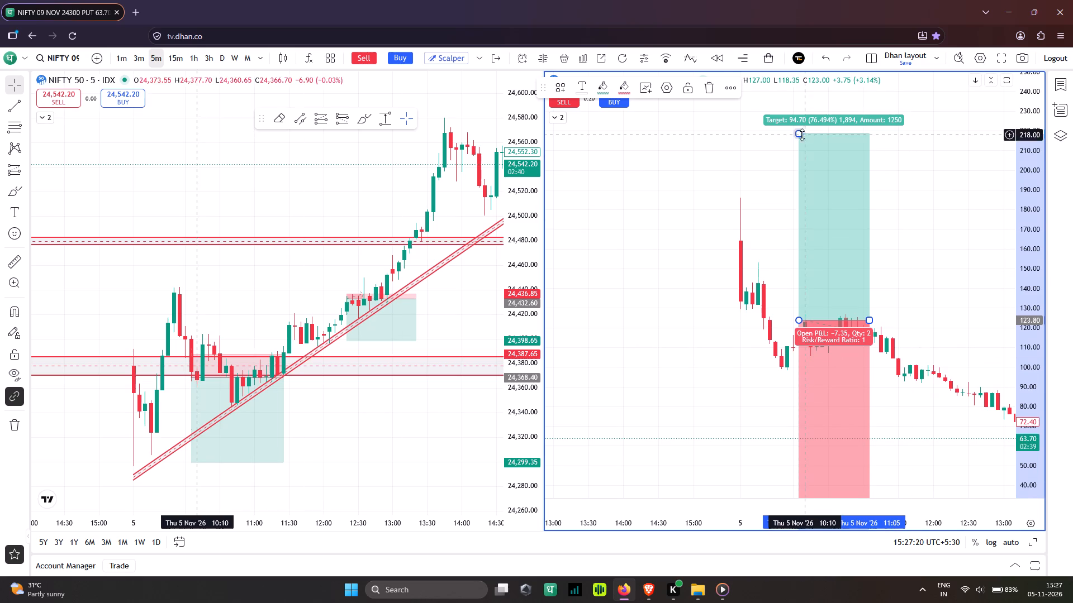
left_click_drag(797, 132, 800, 230)
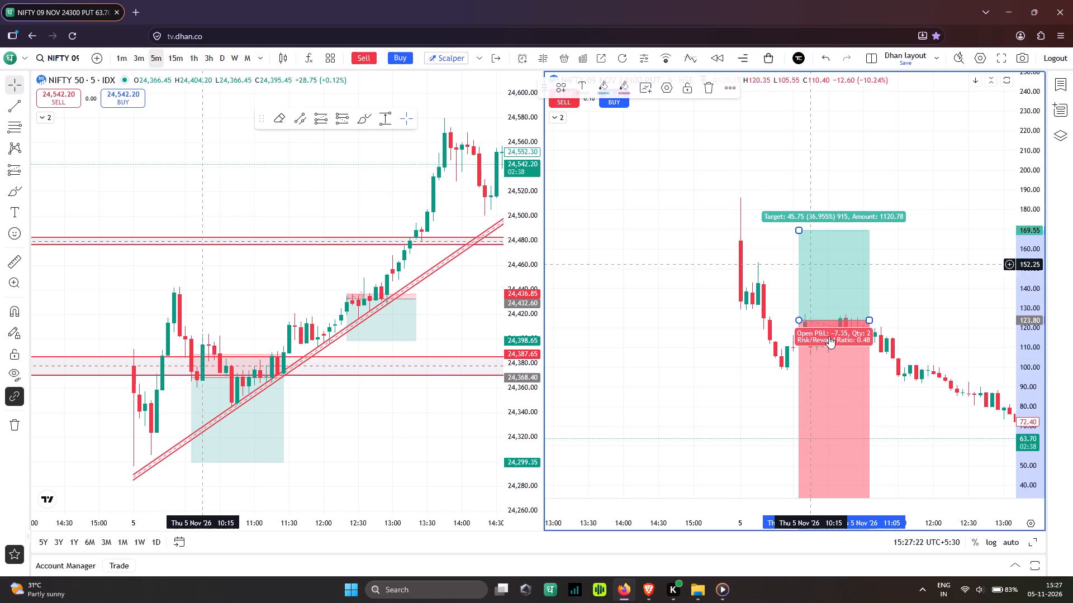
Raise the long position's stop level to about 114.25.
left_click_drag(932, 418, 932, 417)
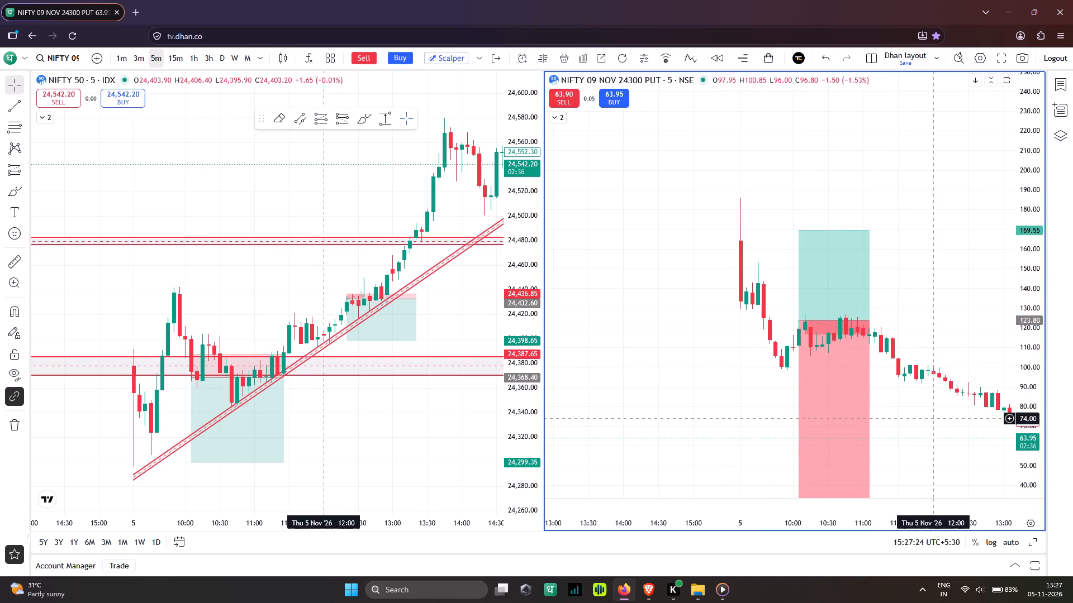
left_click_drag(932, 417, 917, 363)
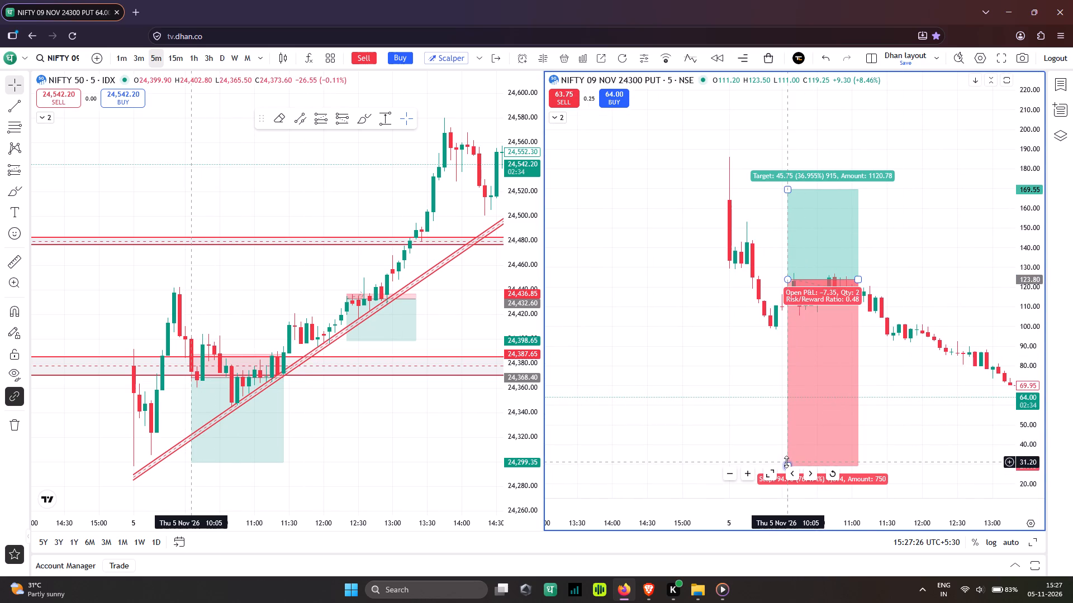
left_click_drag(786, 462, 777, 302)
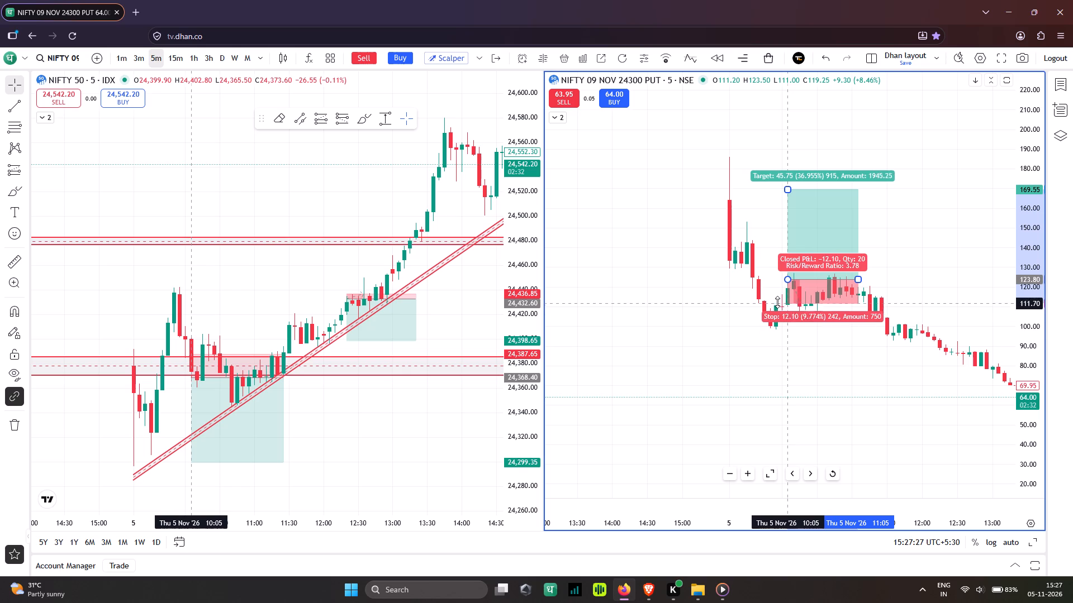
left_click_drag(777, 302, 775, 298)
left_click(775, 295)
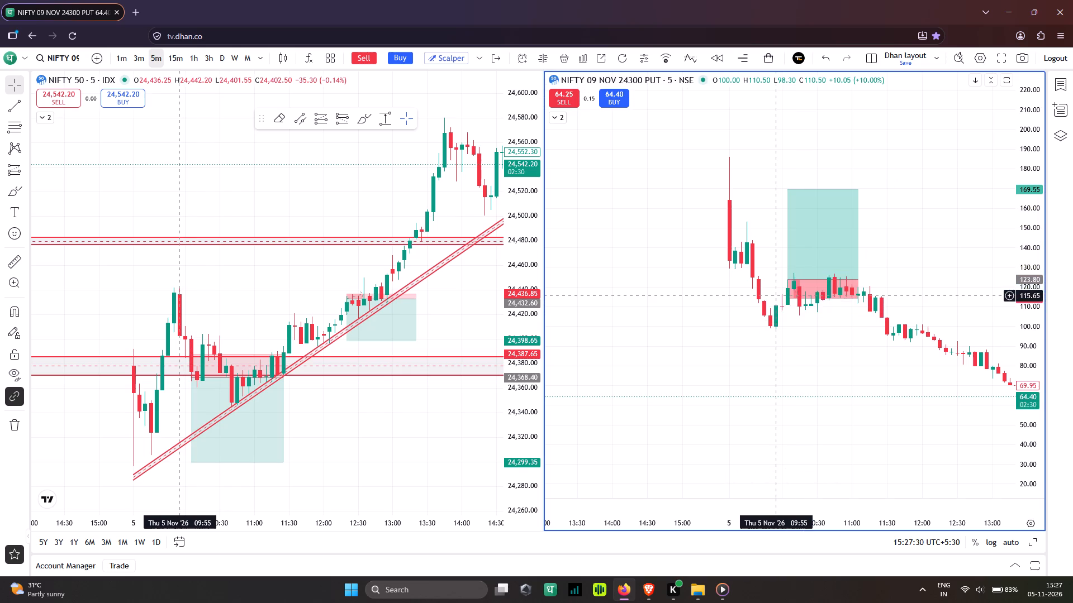
Shorten the long position on the PUT chart so that it ends at 10:25.
left_click(804, 398)
left_click_drag(805, 375, 809, 458)
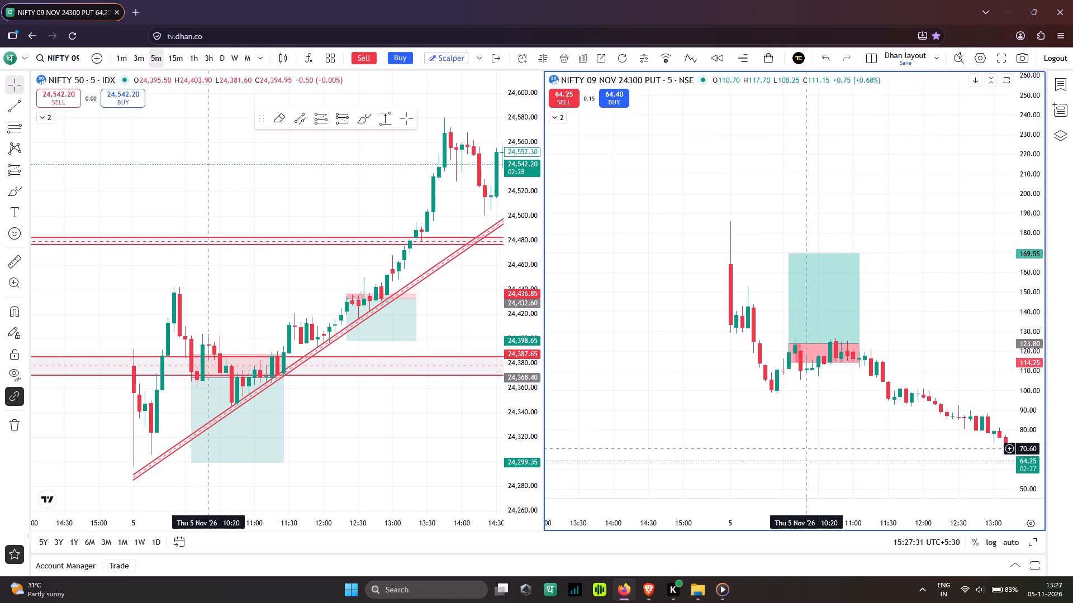
left_click_drag(809, 458, 810, 470)
left_click_drag(863, 364, 839, 363)
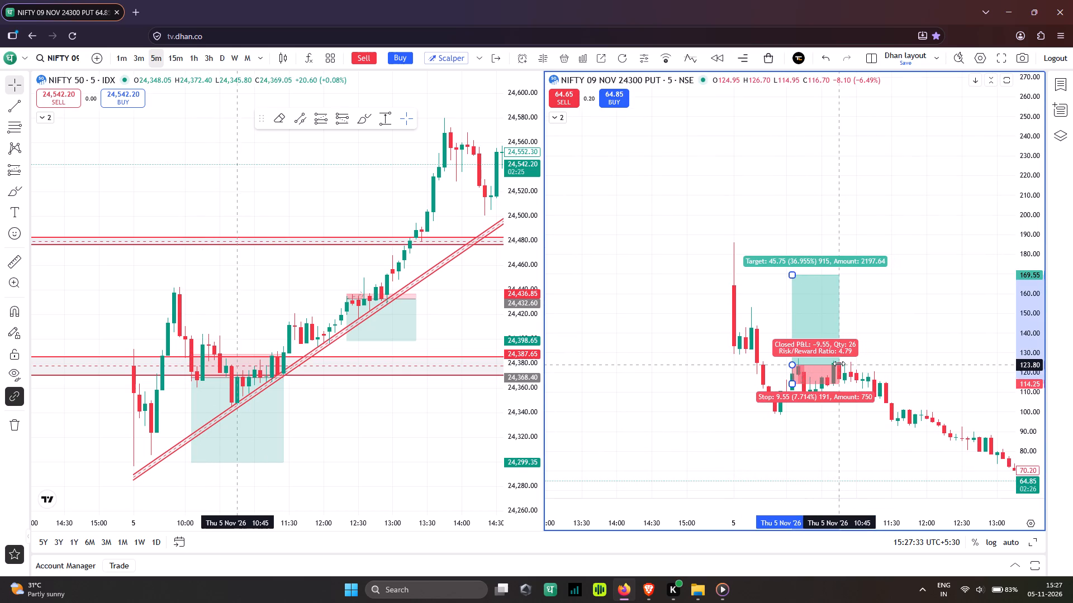
left_click_drag(839, 363, 813, 367)
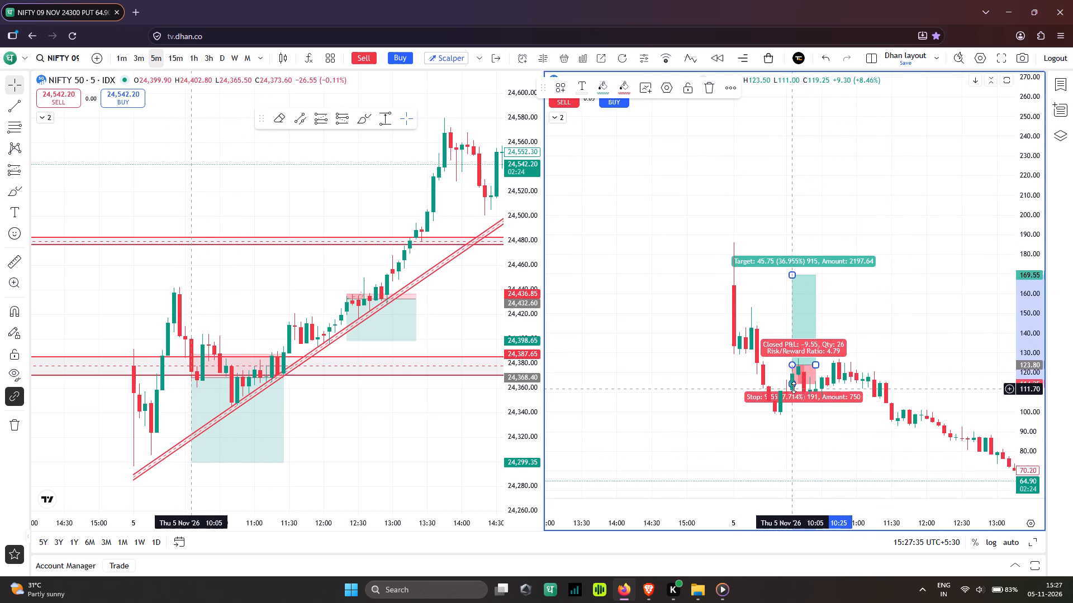
Adjust the long position's stop to about 109.15 and its target to about 173.80.
left_click_drag(793, 387, 786, 395)
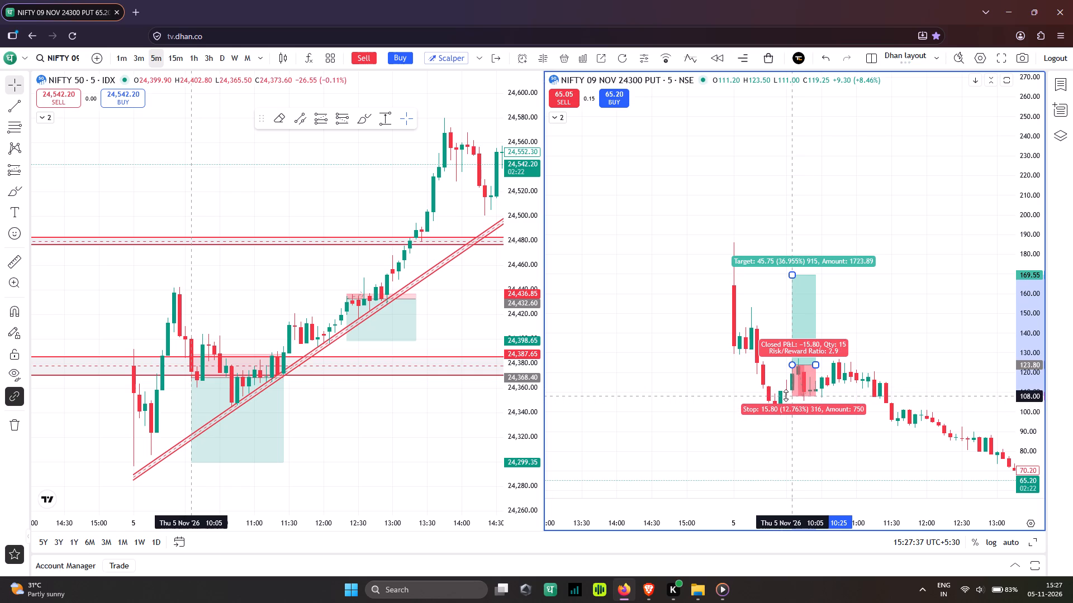
left_click_drag(786, 395, 786, 394)
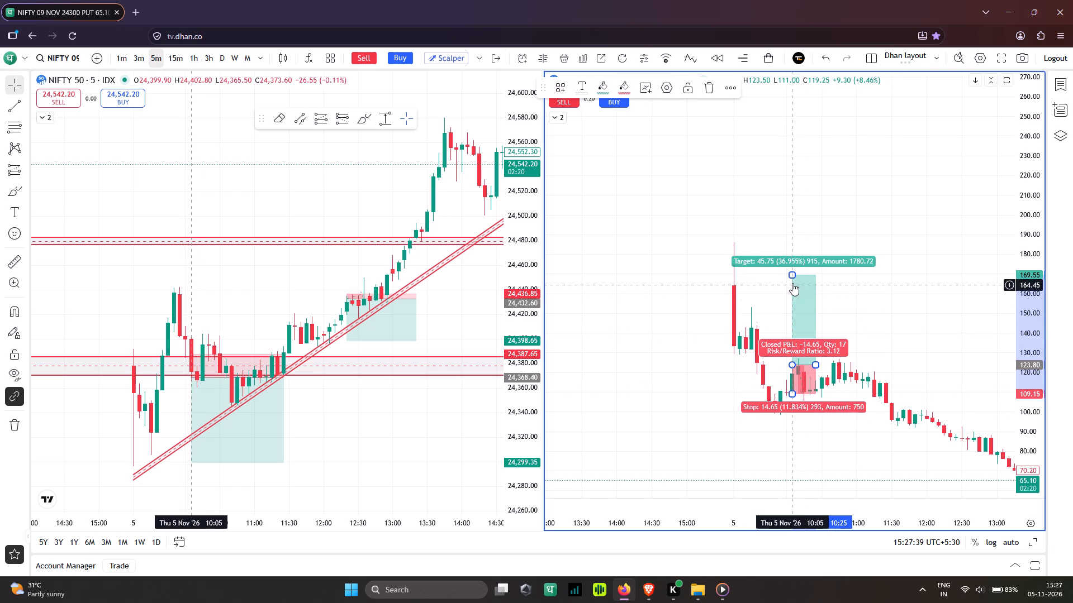
left_click_drag(790, 276, 788, 266)
left_click(851, 296)
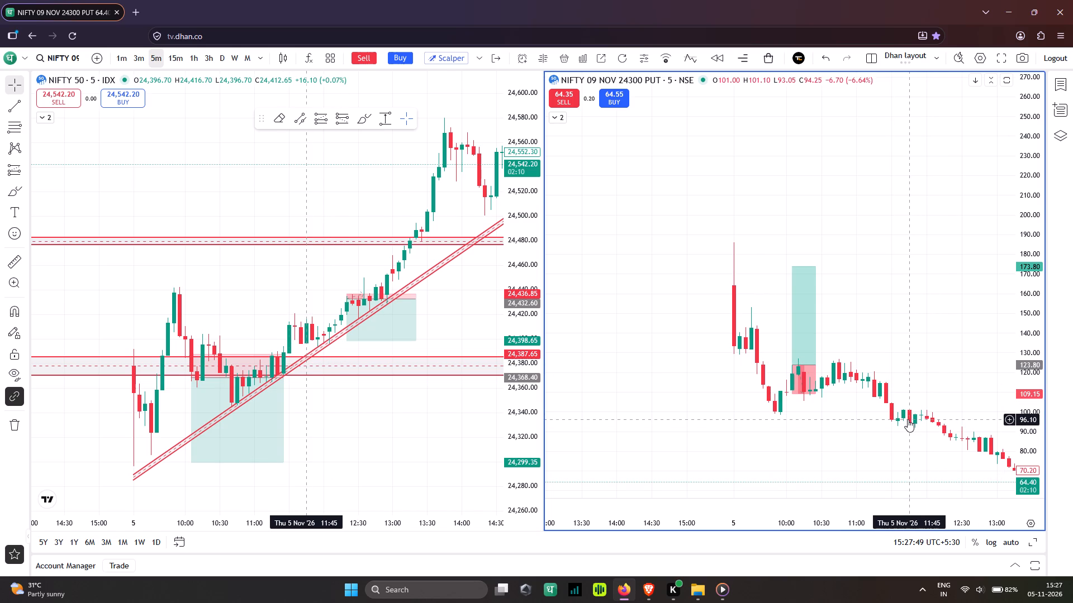
Shift the whole long position up so that its entry sits at about 125.50.
left_click(799, 363)
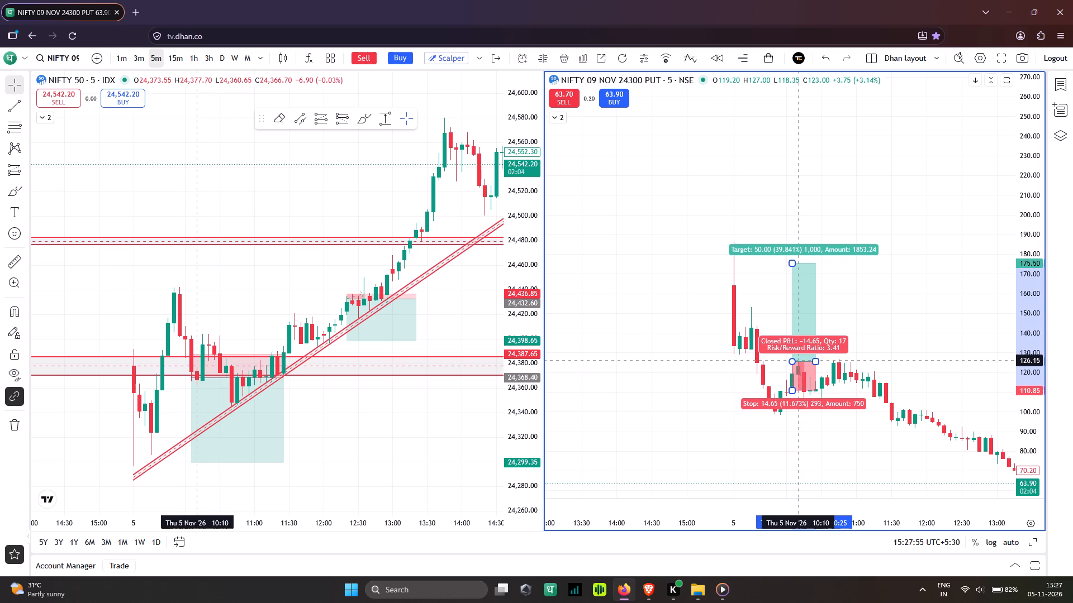
left_click(868, 328)
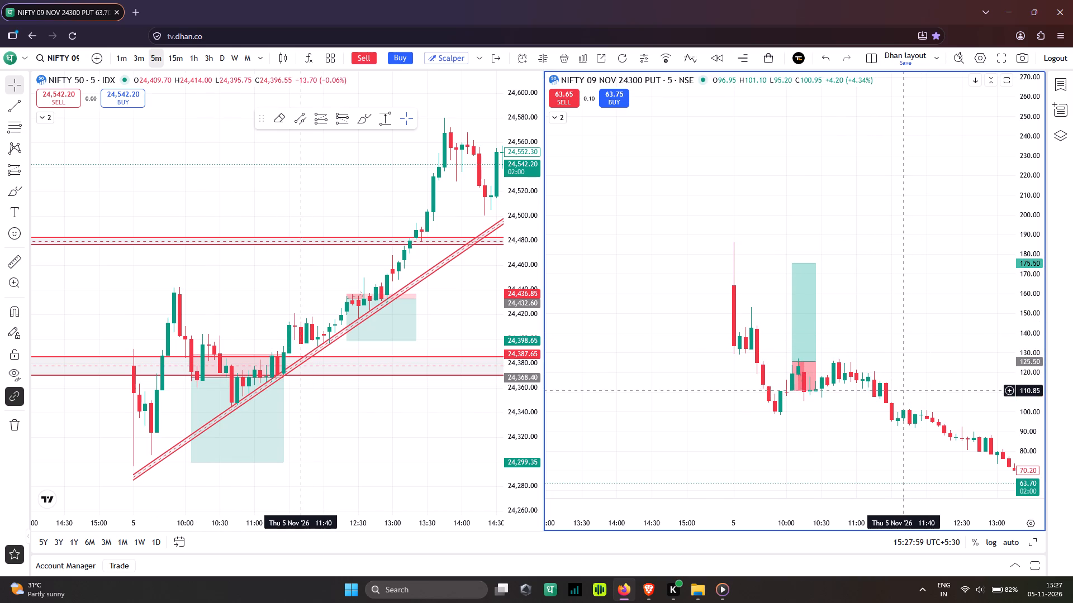
Switch to the TradeJournal window in Brave with the Add Trade form.
key("alt+Tab")
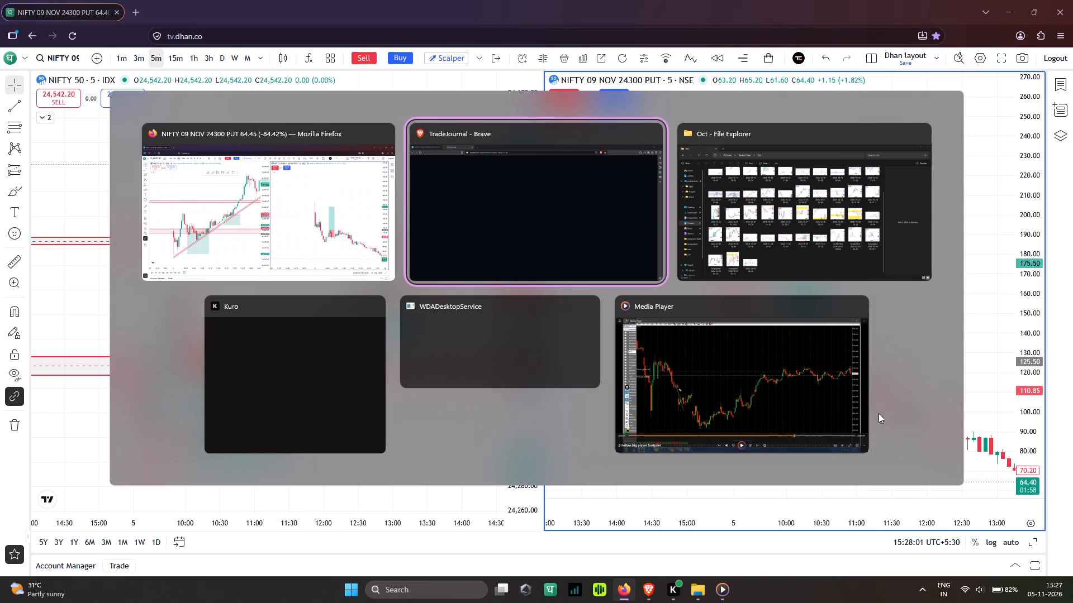
key("alt+Tab")
key("alt+Tab")
left_click(600, 221, "alt")
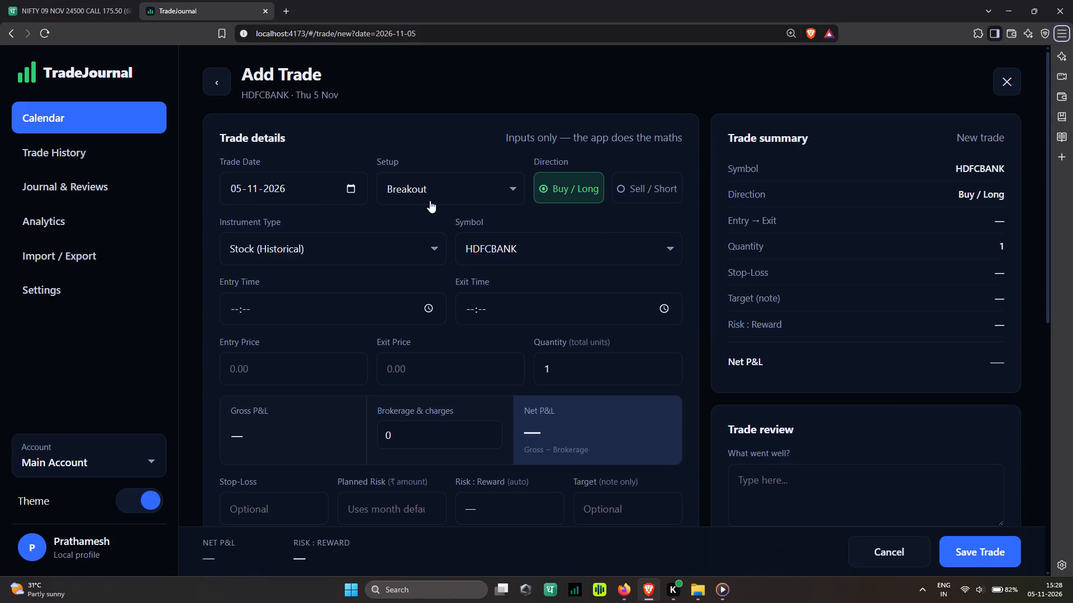
key("alt+Tab")
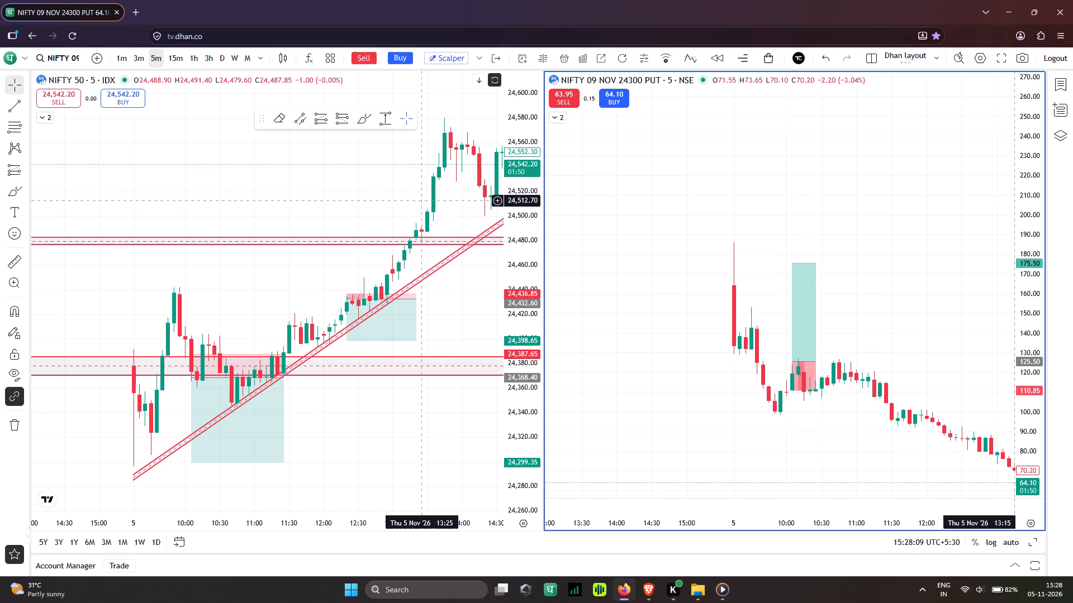
key("alt+Tab")
Set the trade's setup to Support/Resistance, instrument type to Option and symbol to NIFTY 50.
left_click(420, 202)
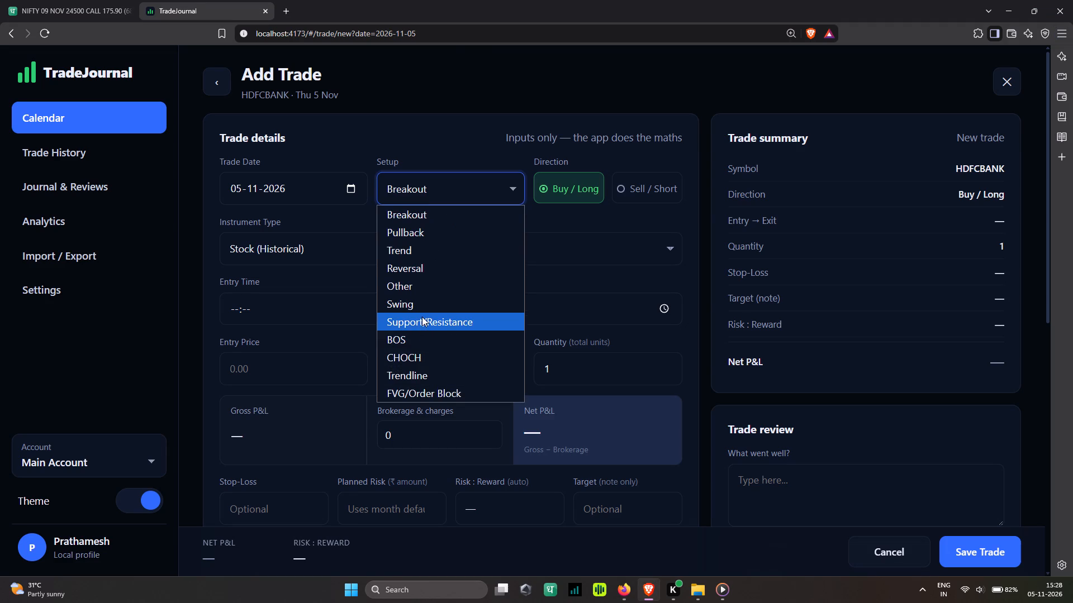
left_click(422, 317)
left_click(311, 252)
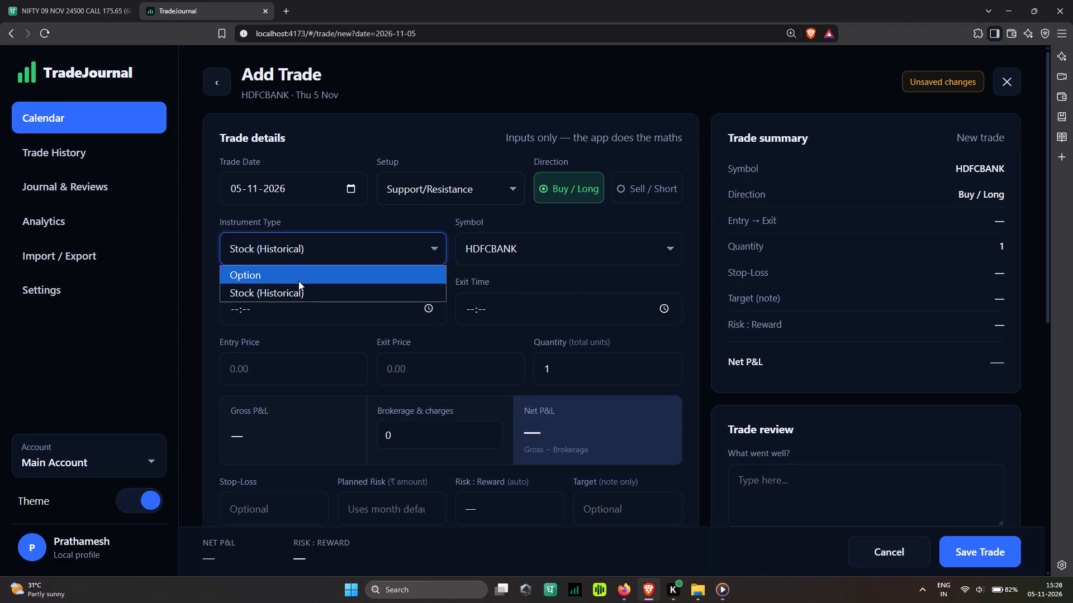
left_click(298, 281)
left_click(588, 238)
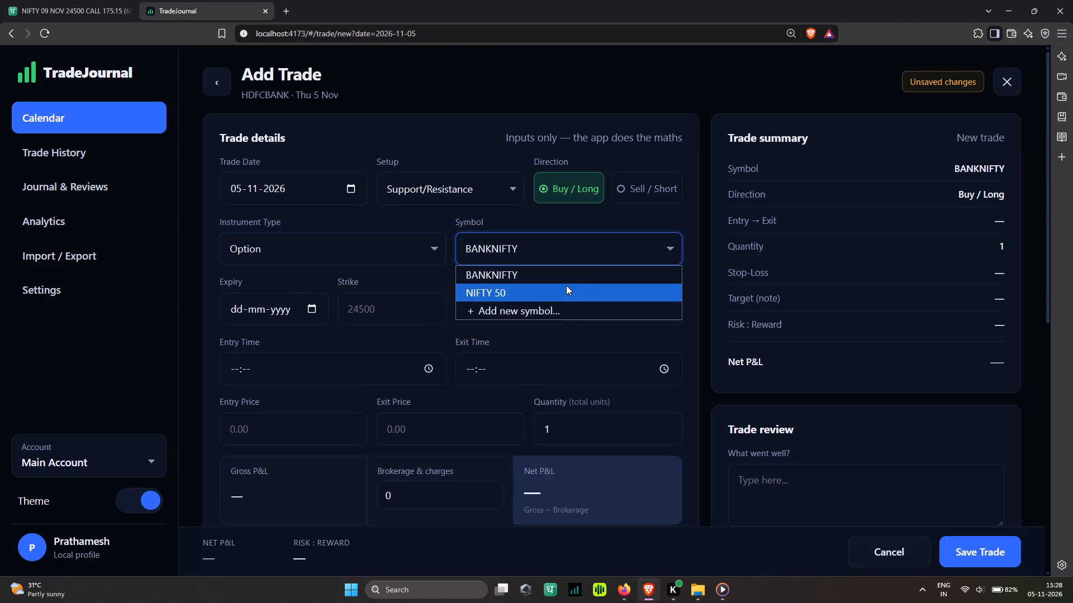
left_click(566, 285)
Enter the option's expiry date as 09-11-2026 and its strike as 24300.
left_click(238, 308)
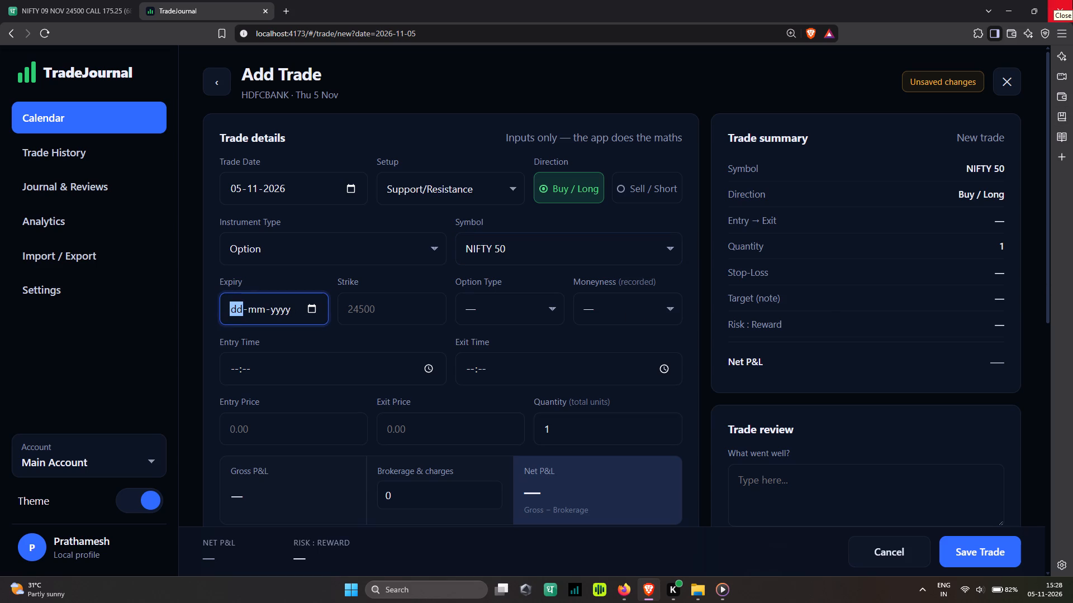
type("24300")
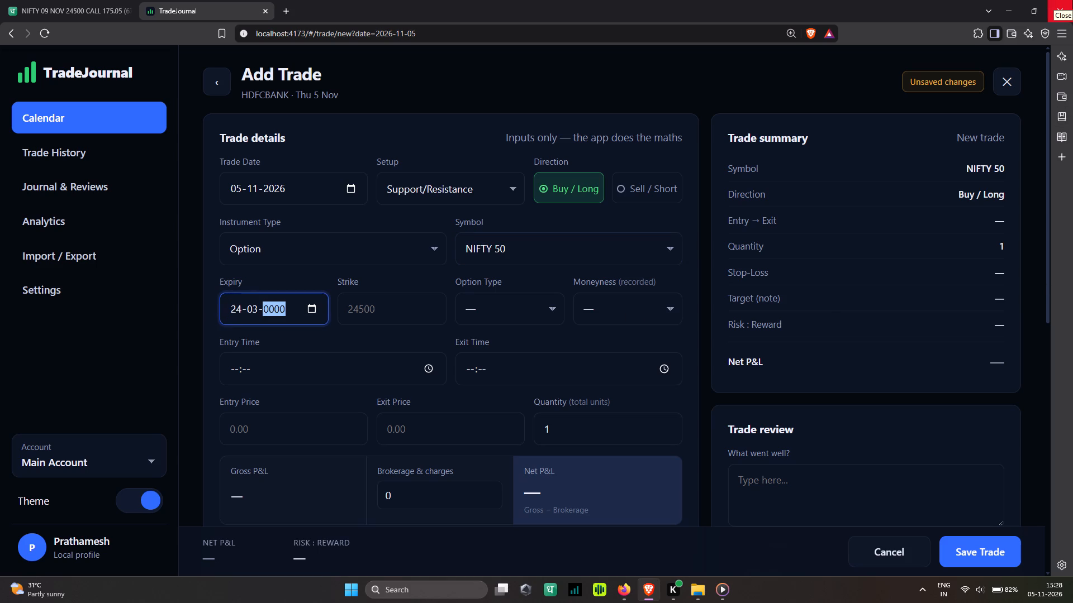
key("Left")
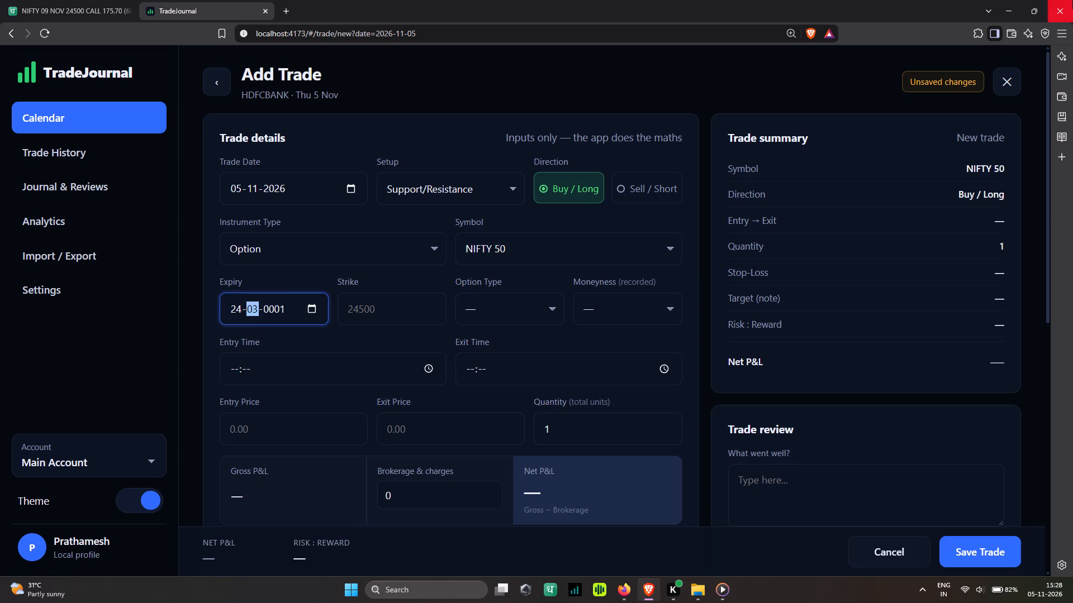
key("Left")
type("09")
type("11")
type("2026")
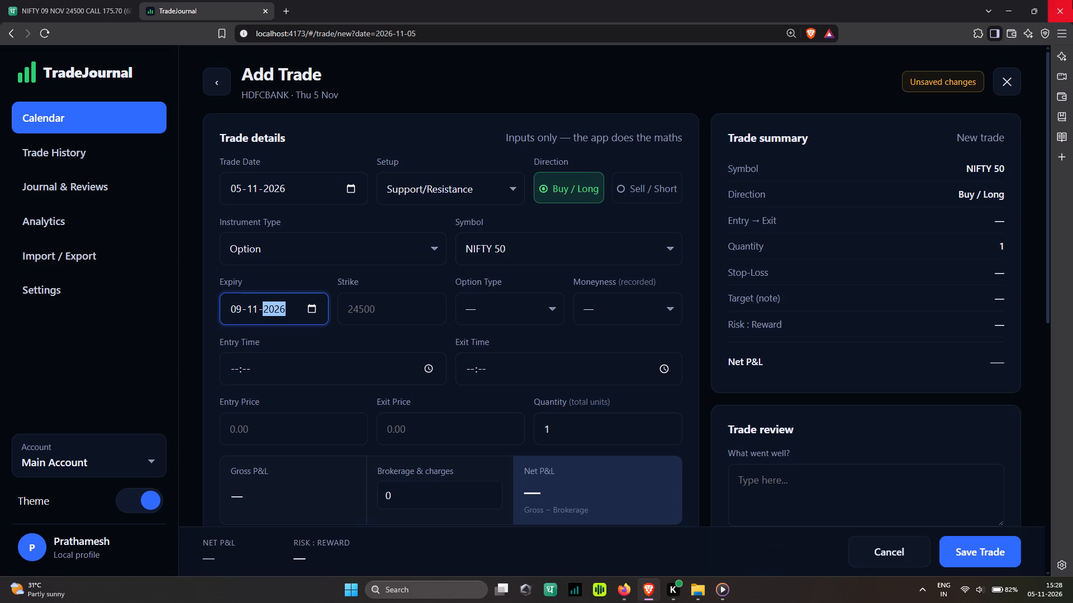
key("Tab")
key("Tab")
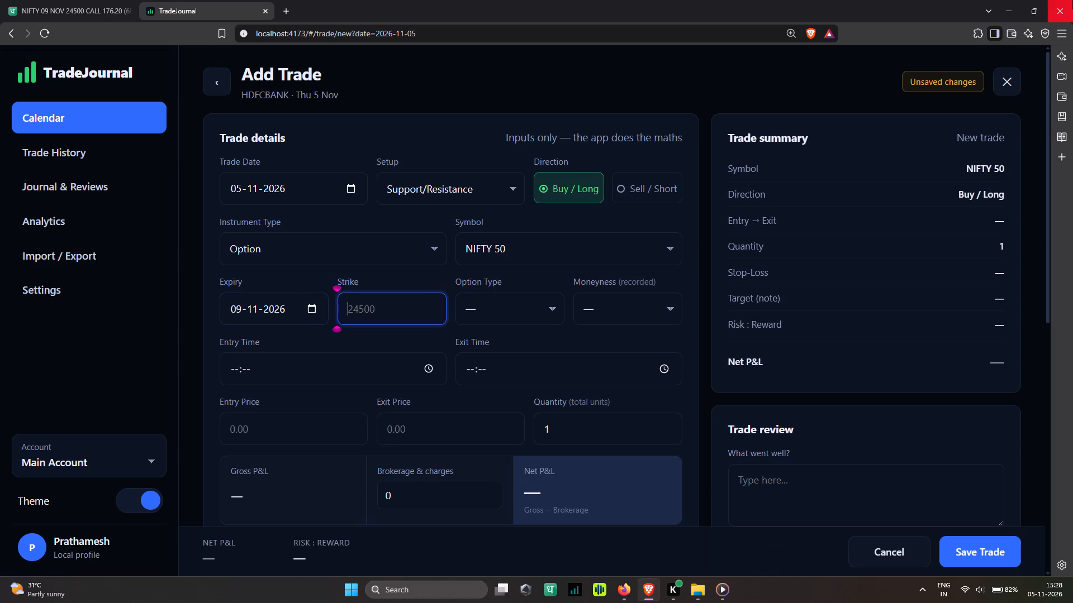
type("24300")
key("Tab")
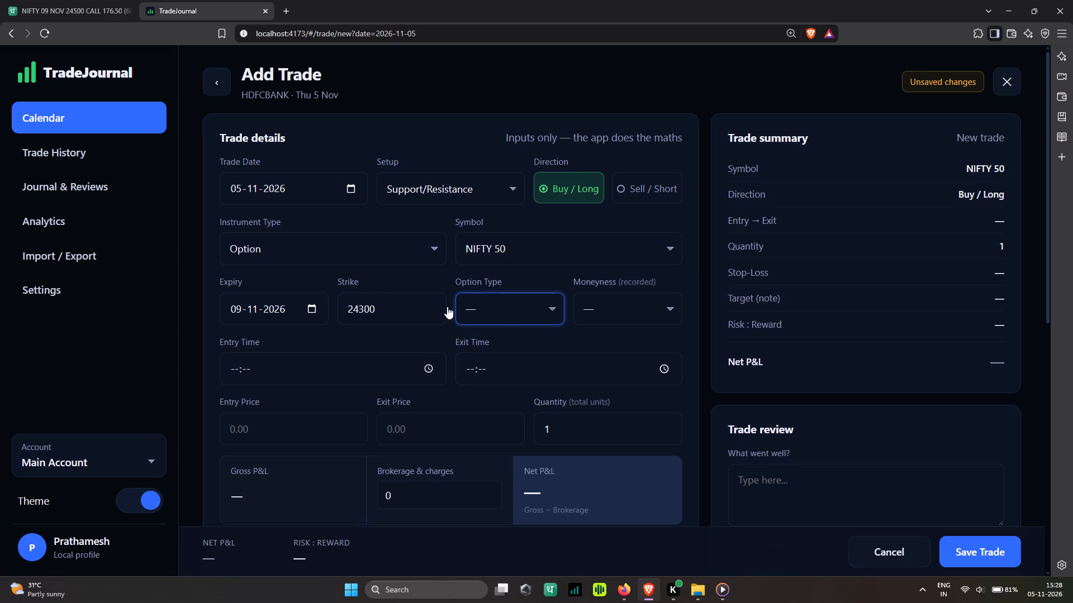
Set the option type to PE.
left_click(489, 324)
left_click(476, 357)
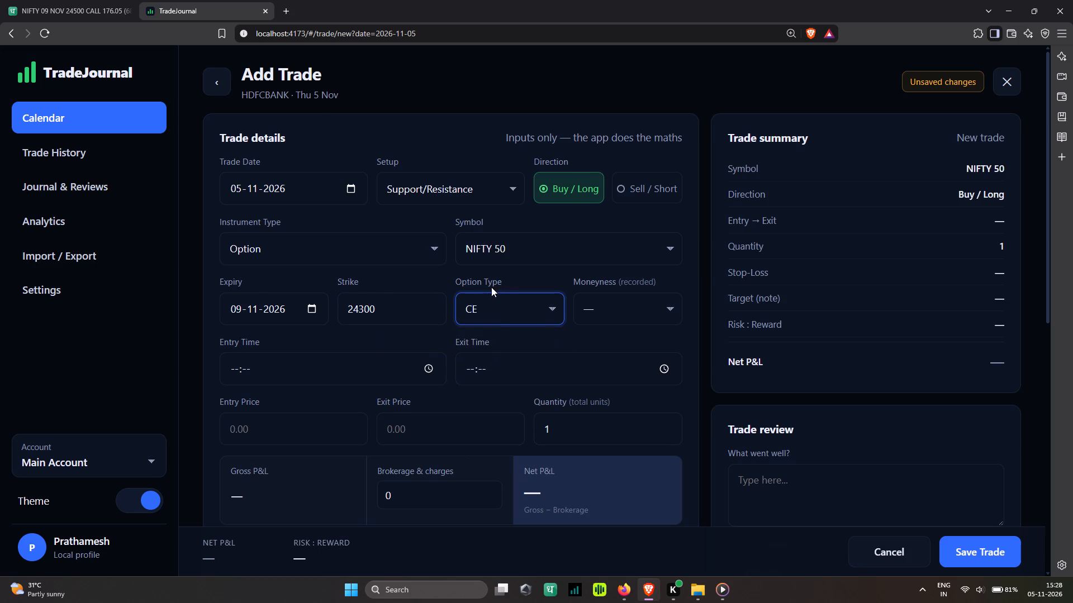
left_click(491, 287)
left_click(487, 306)
left_click(483, 376)
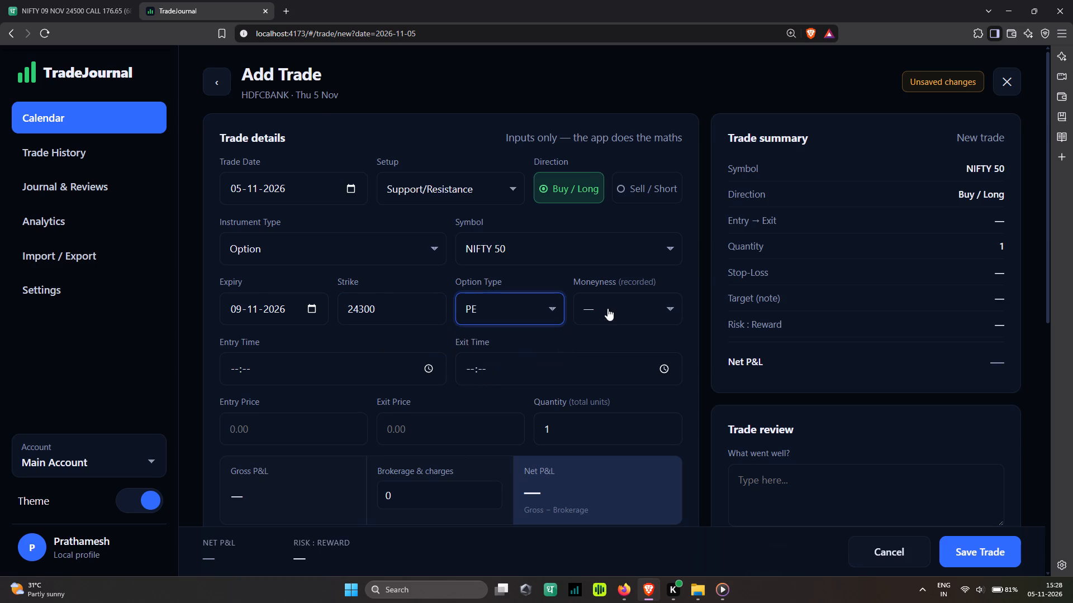
Set the option's recorded moneyness to ATM.
left_click(607, 308)
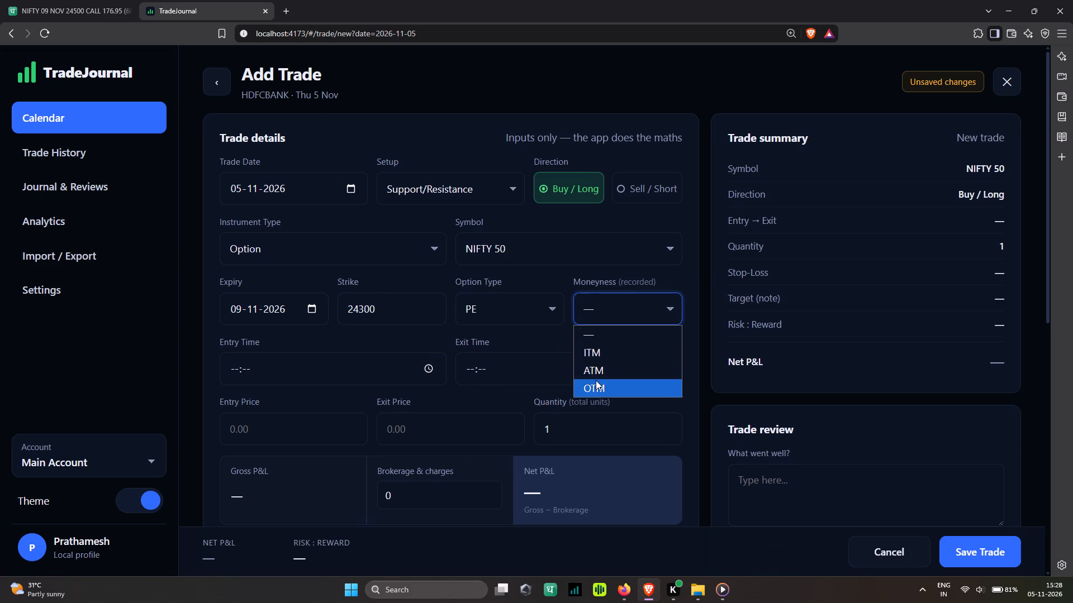
left_click(596, 382)
left_click(235, 365)
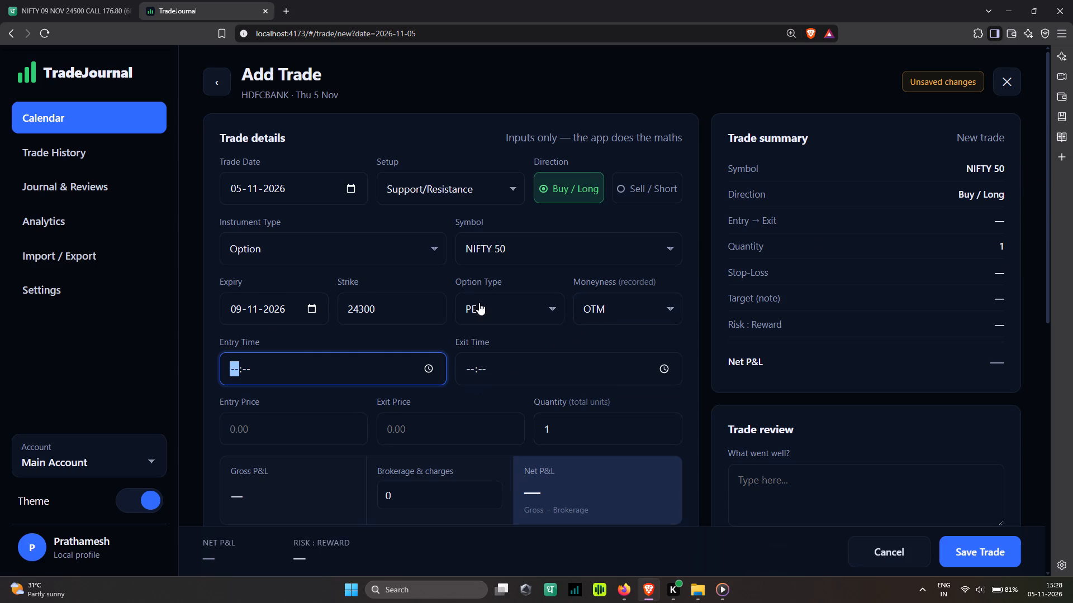
left_click(604, 310)
left_click(596, 376)
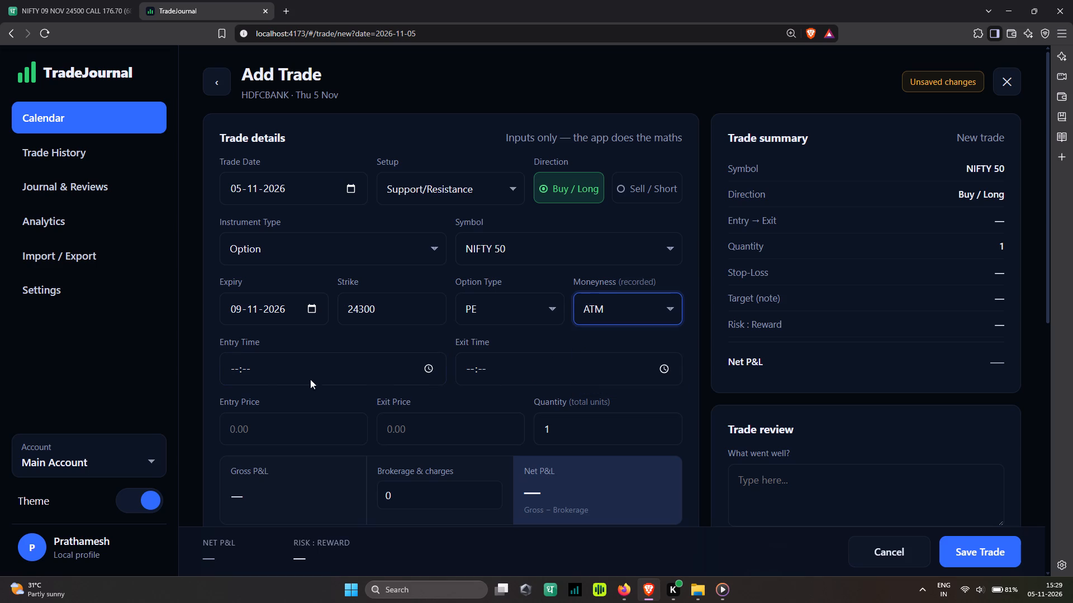
Enter the trade's entry time as 10:11 and exit time as 10:15.
left_click(281, 379)
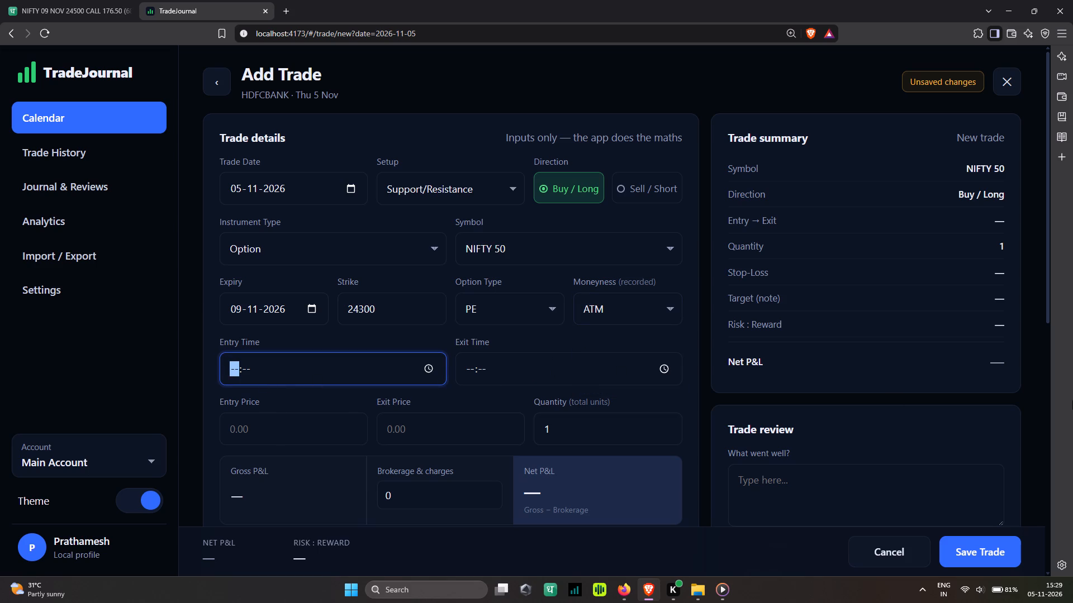
type("1011")
key("Tab")
key("Tab")
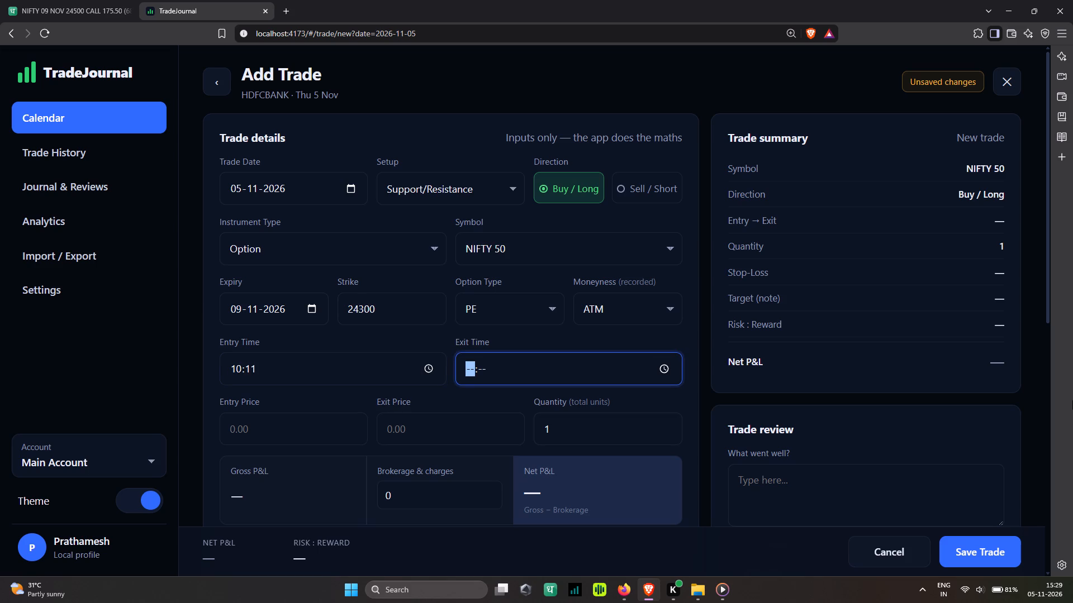
type("1015")
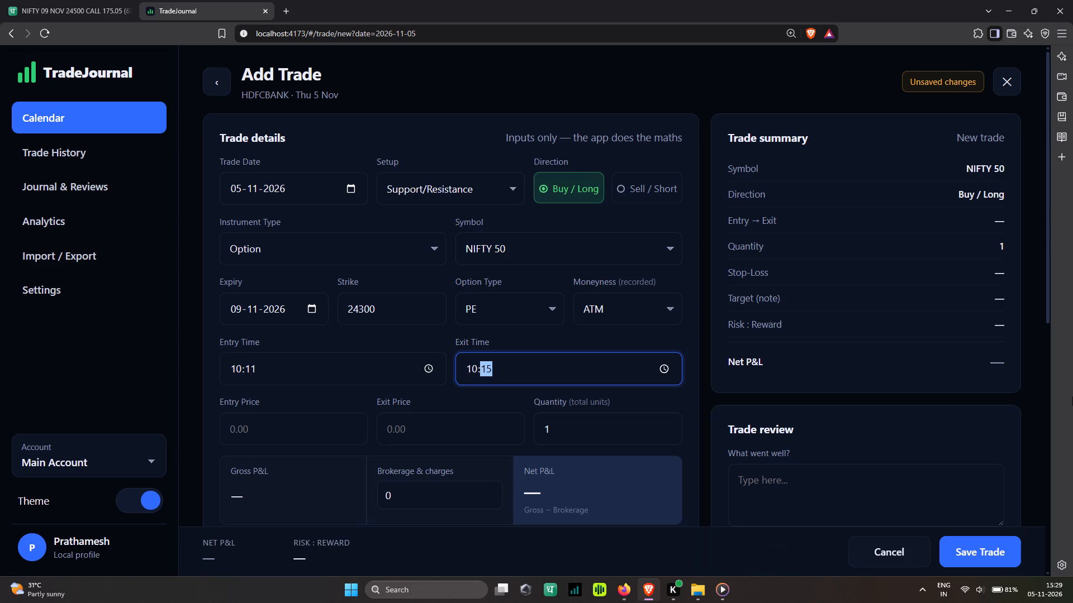
key("Tab")
key("Tab")
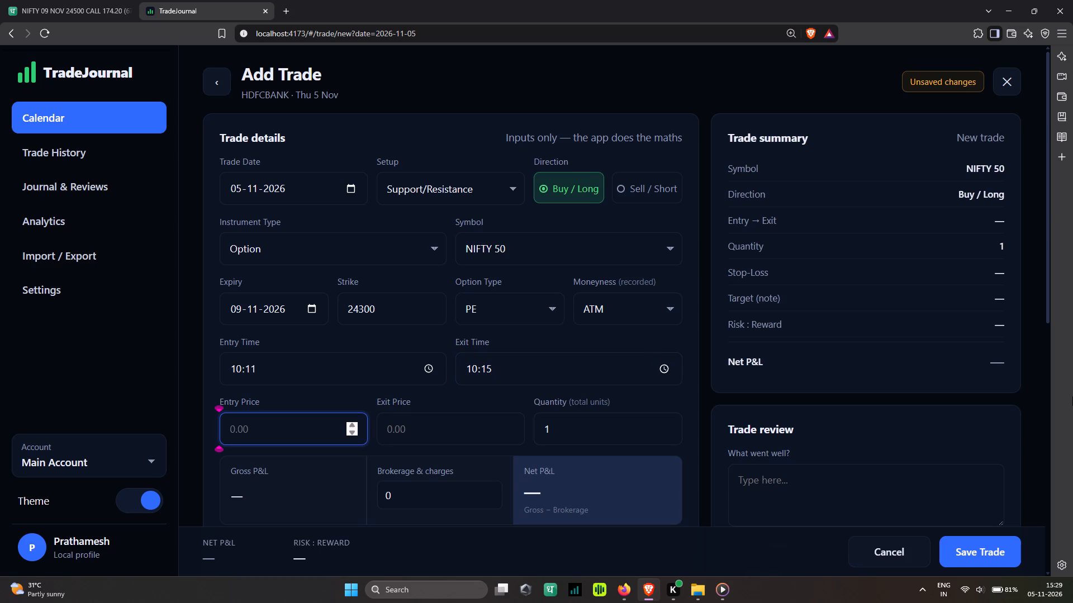
Enter an entry price of 126, an exit price of 117.75 and a quantity of 65 for the trade.
type("126")
key("Tab")
type("117")
type(".75")
key("Tab")
type("65")
key("Tab")
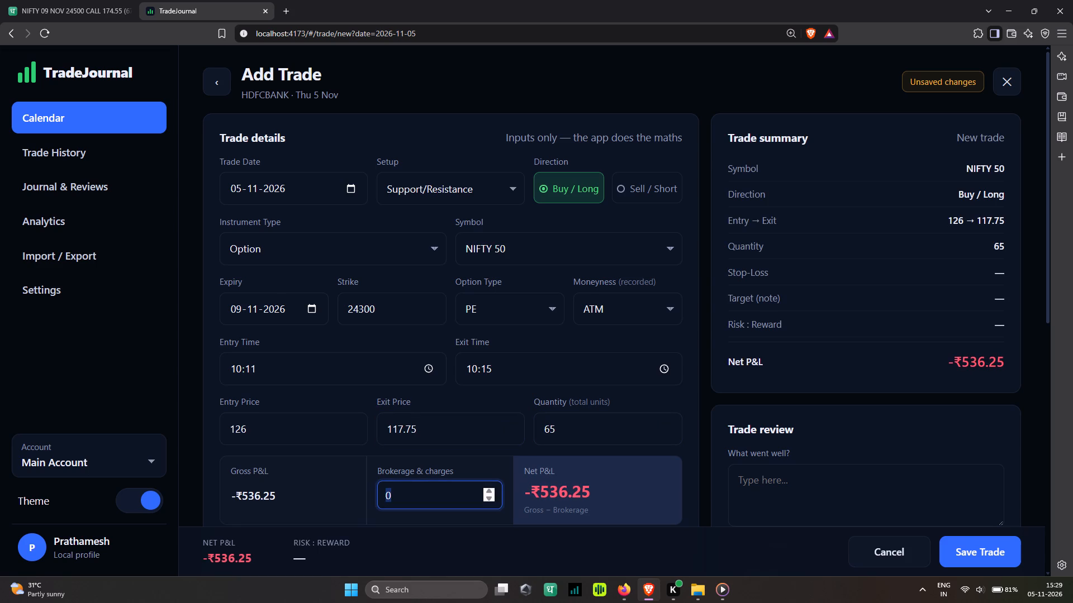
Set the trade's brokerage and charges to 61.67.
type("61")
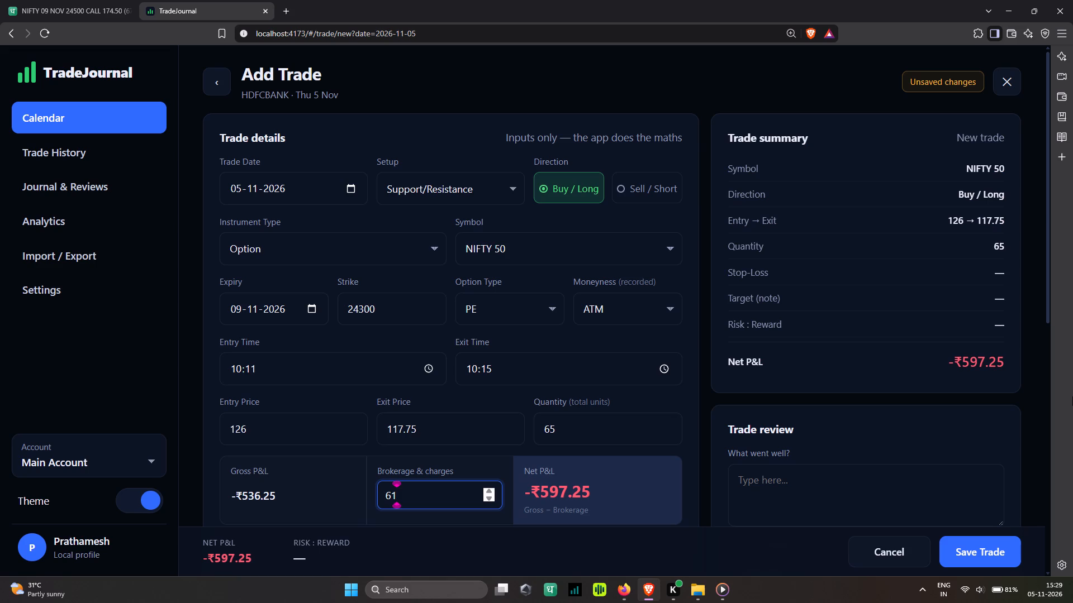
type(".67")
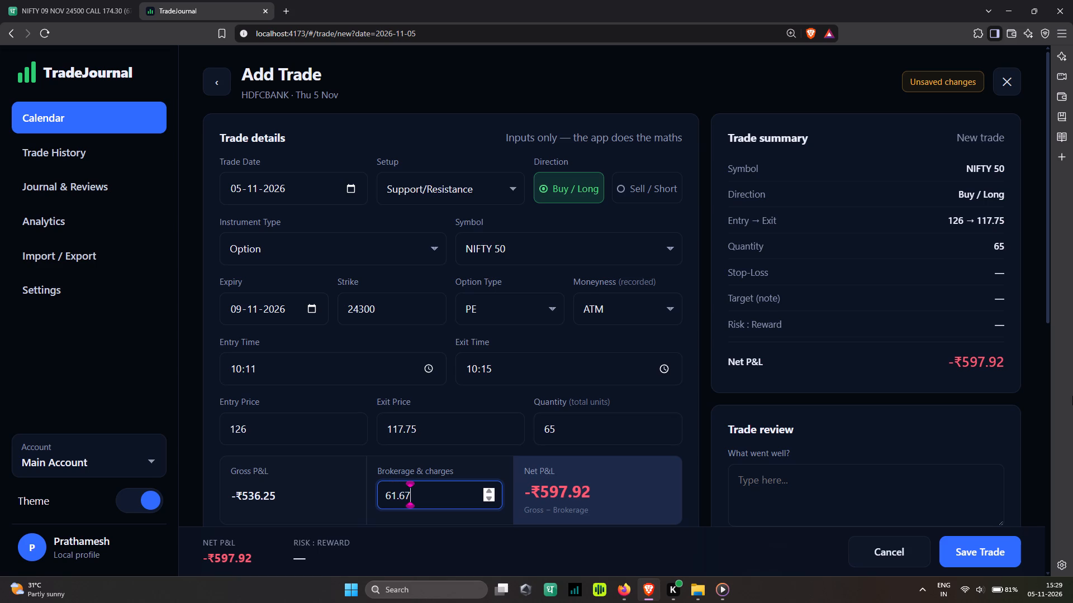
key("Tab")
key("Tab")
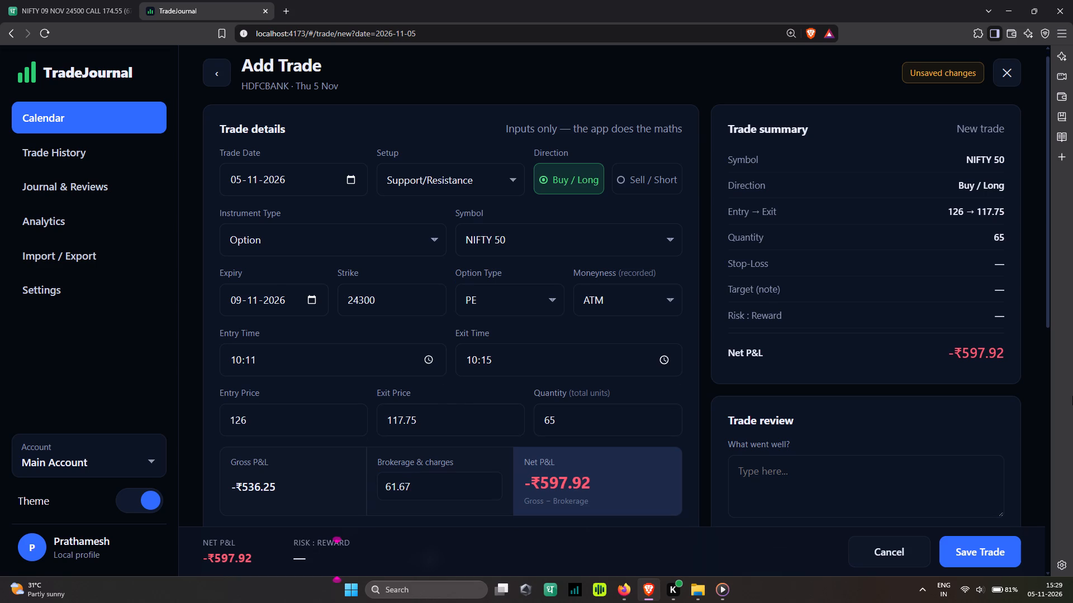
Set the stop-loss to 117.75, the planned risk to 500 and the target to 170.
scroll(472, 400, "down", 4)
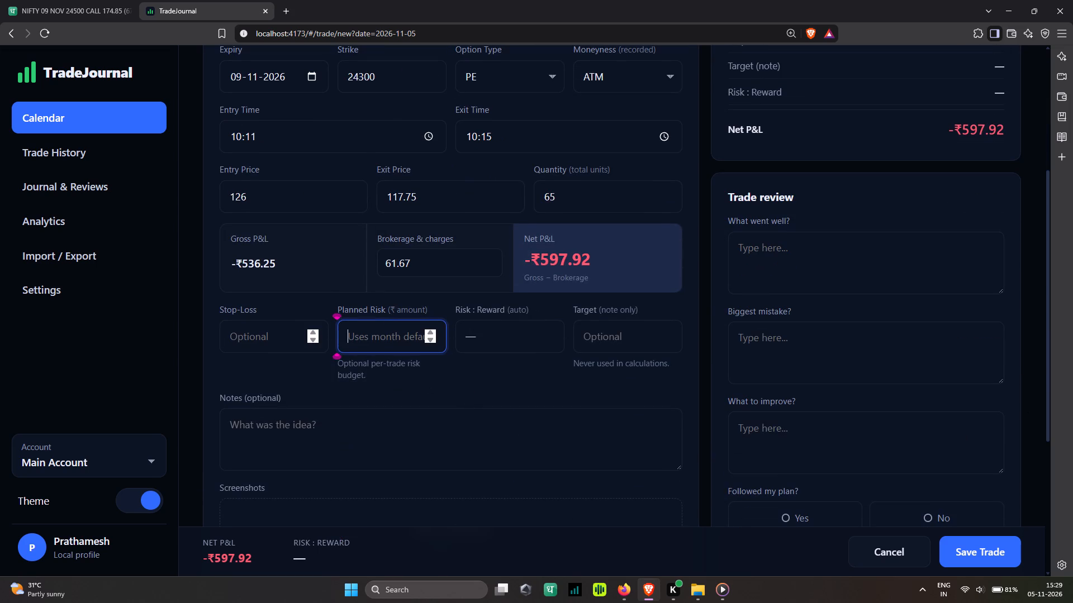
left_click(264, 346)
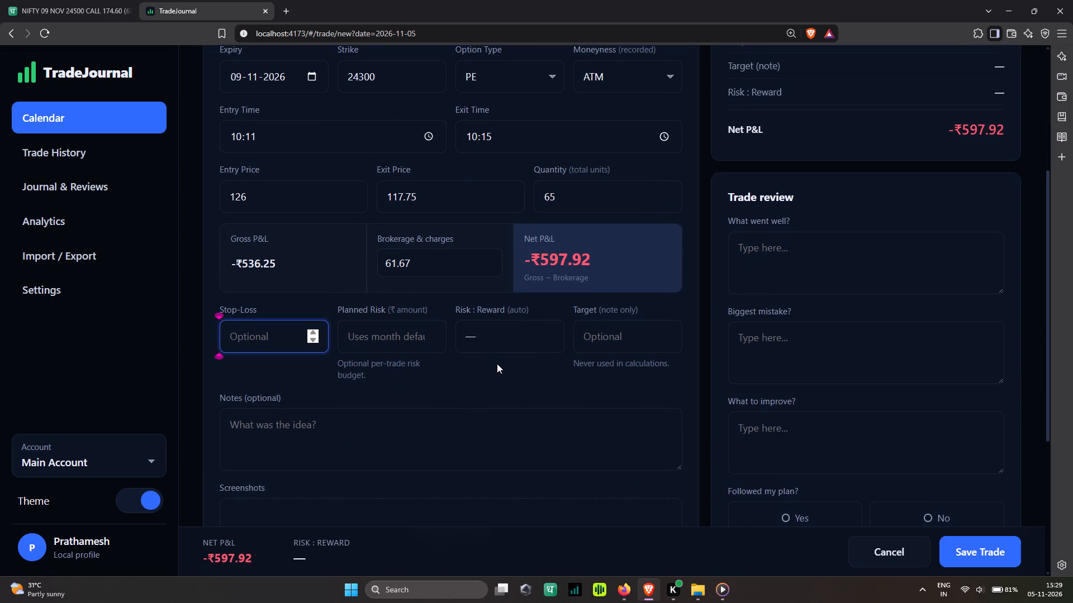
type("11")
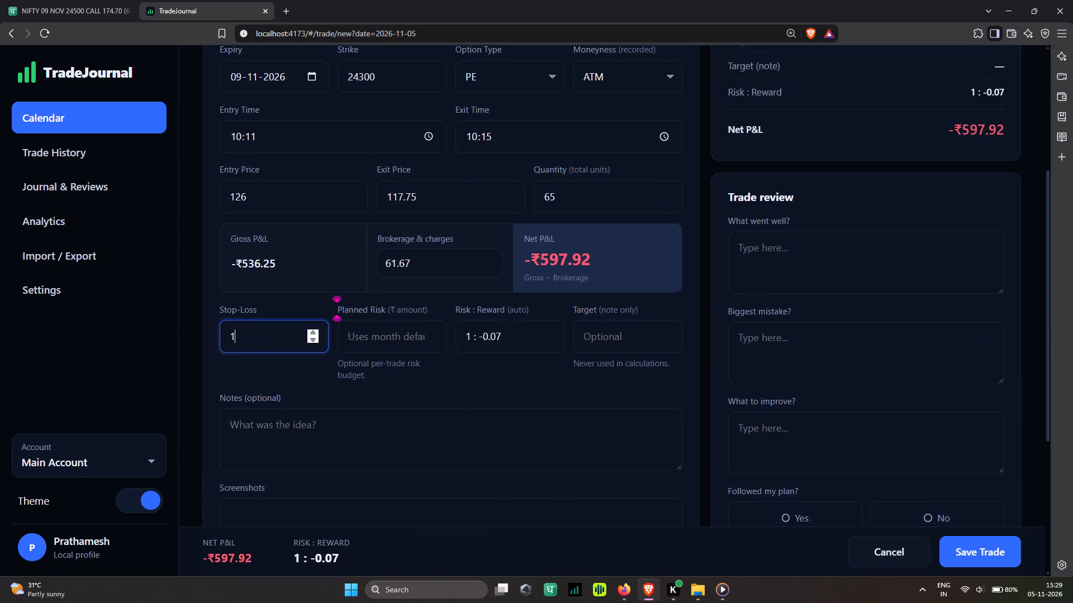
key("7")
type(".75")
key("Tab")
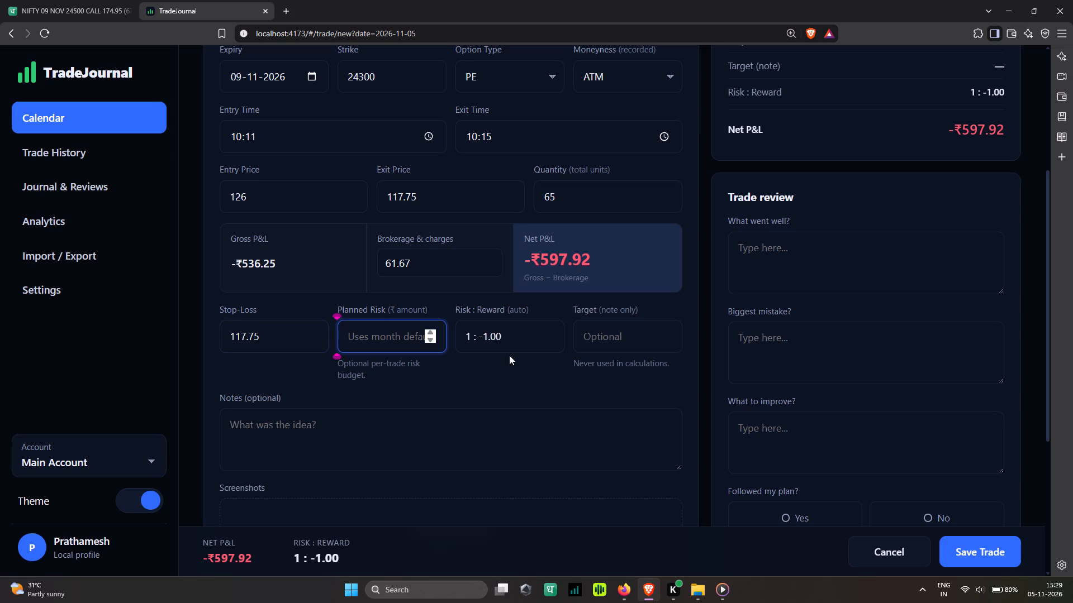
type("500")
key("Tab")
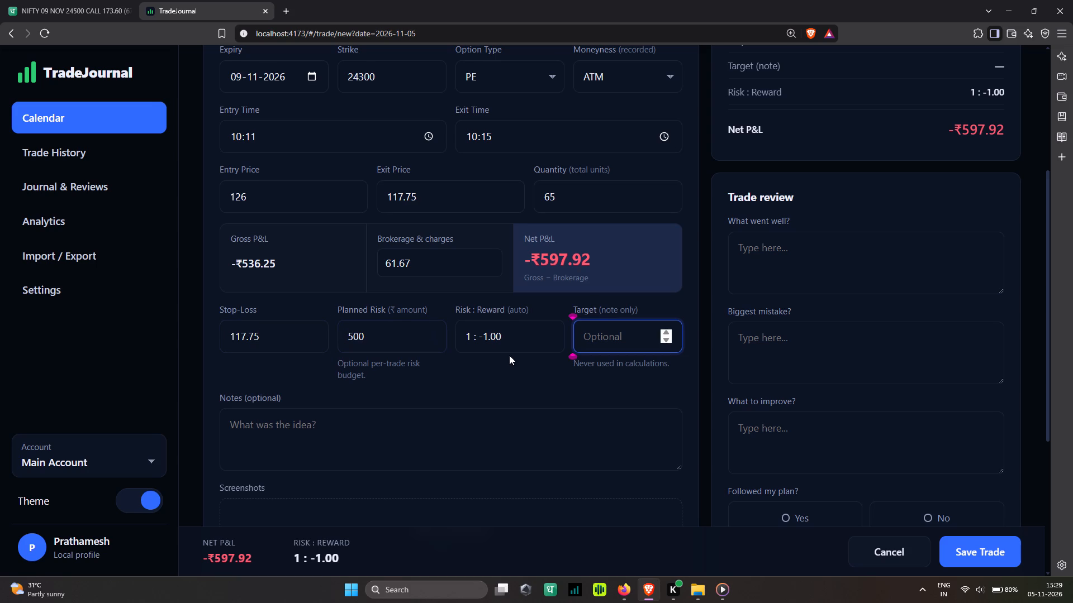
type("170")
key("Tab")
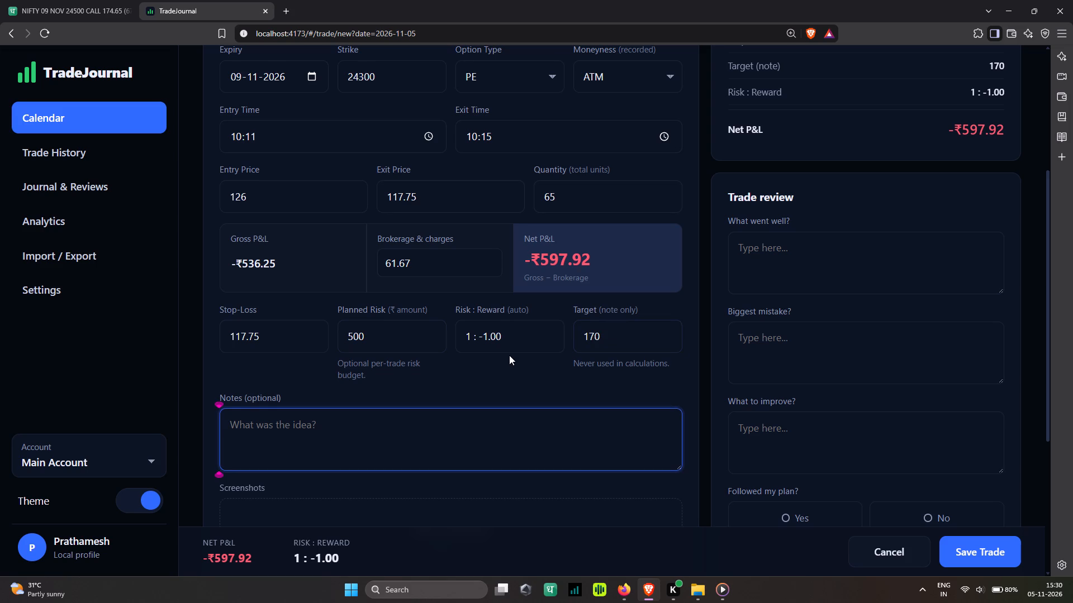
Enter "Limit order was placed without confirmation" as the trade's notes.
key("shift+d")
key("i")
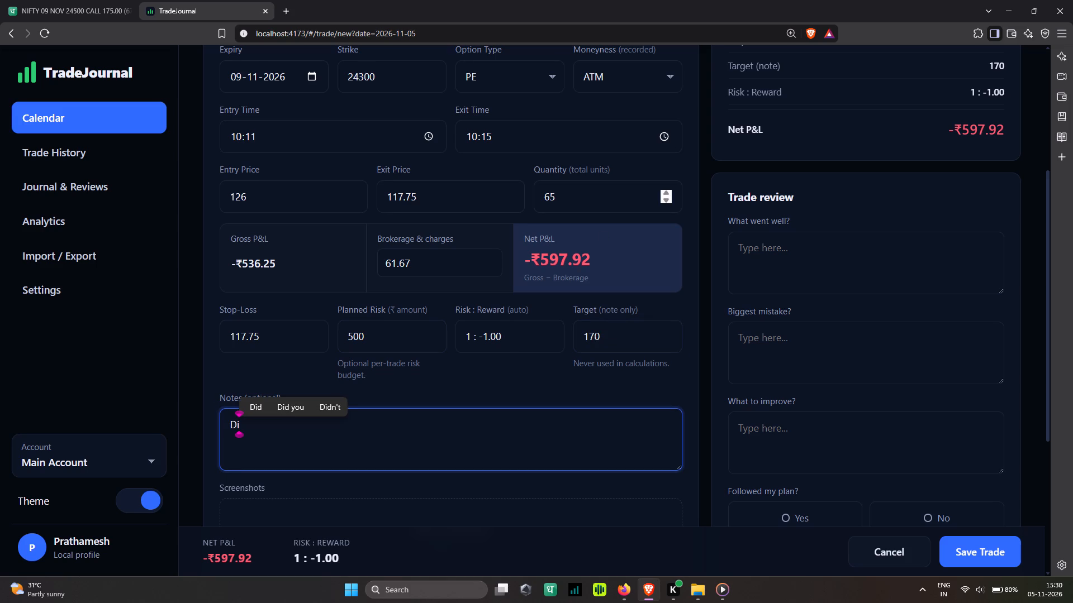
key("BackSpace")
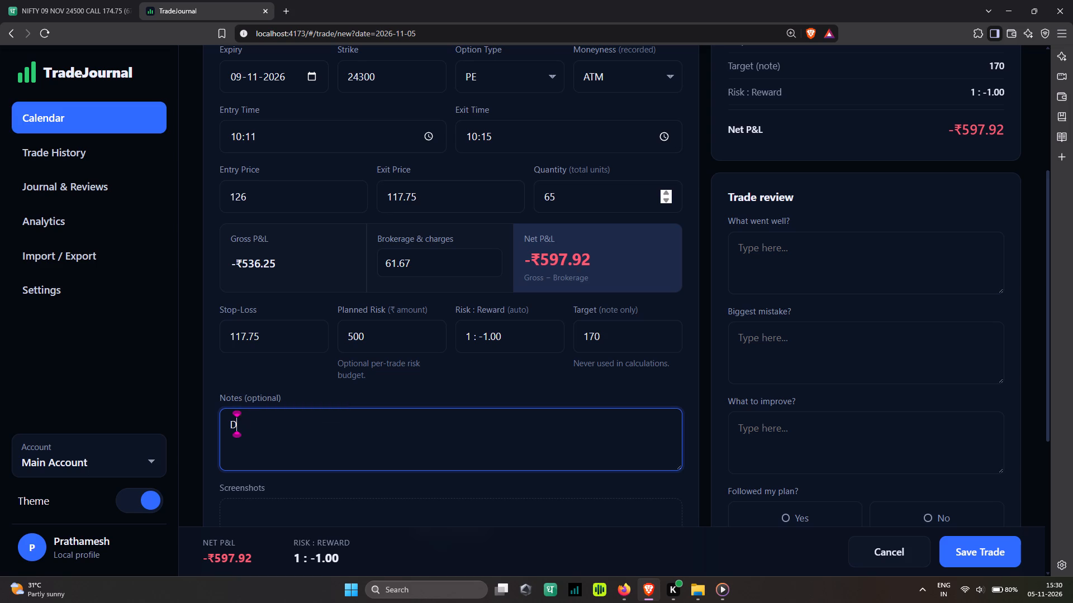
key("BackSpace")
type("Limit order was placed without")
key("space")
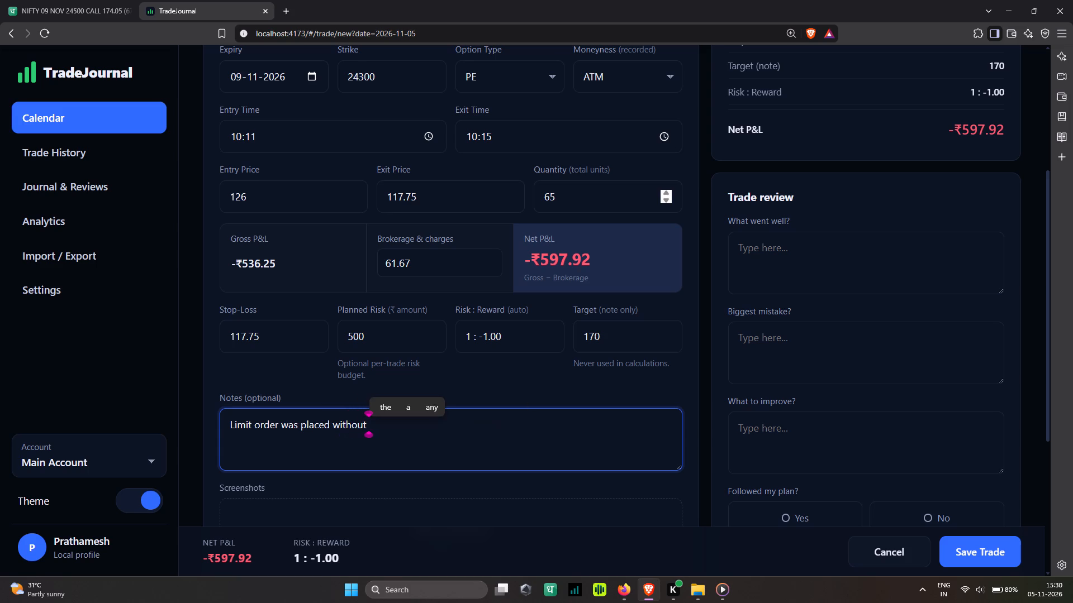
type("confirmation")
key("Tab")
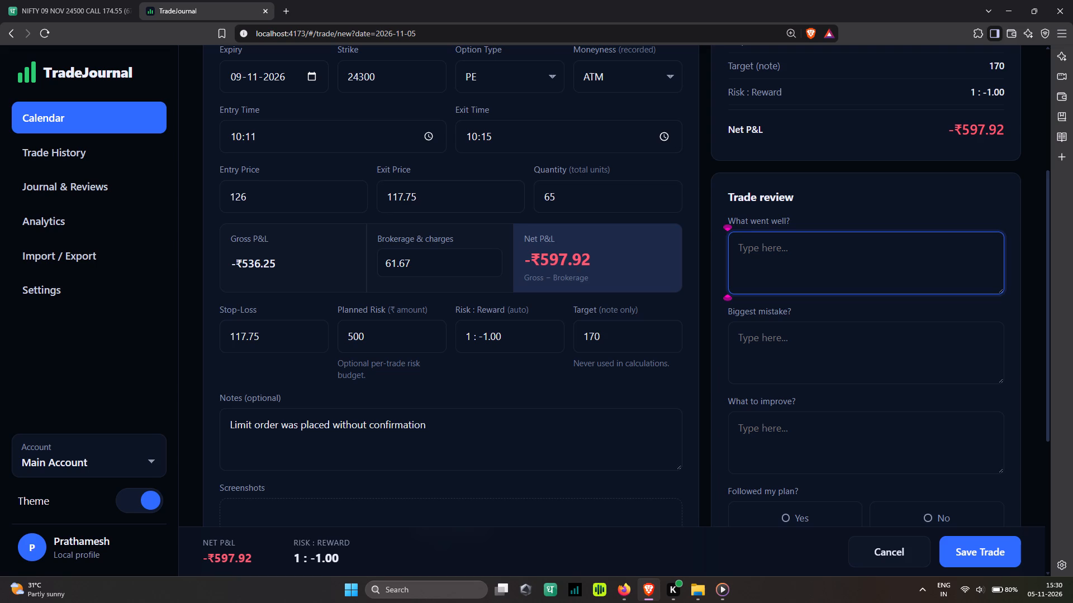
Record the biggest mistake in the trade review as "Didnt take confirmation, Blind trade.".
left_click(804, 344)
type("Didnt take confirmation,Blind trade")
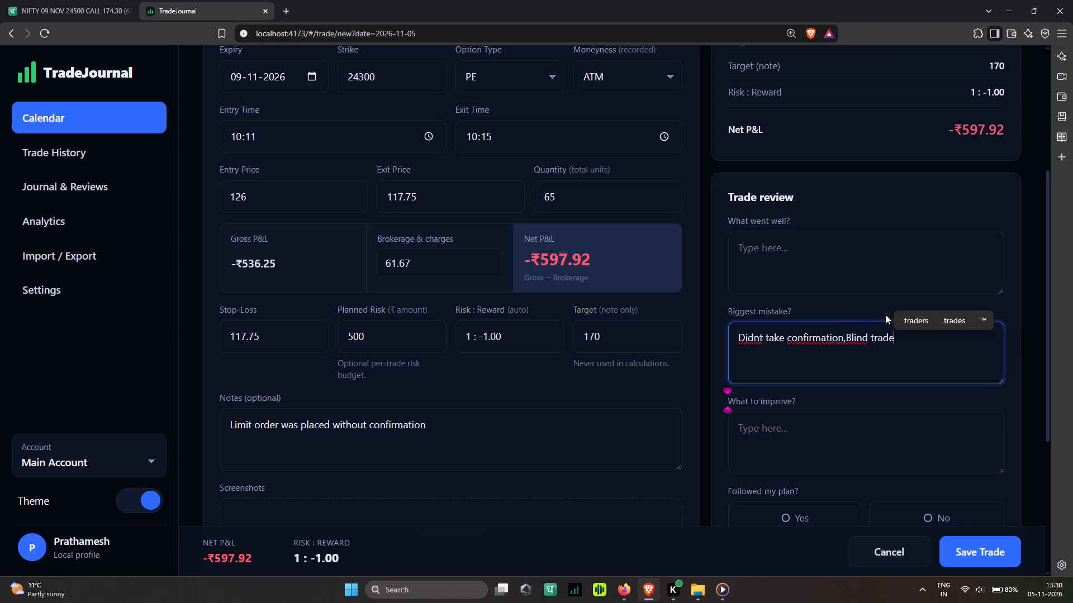
key("Left")
key("Left")
key("Left")
key("Left")
key("Left")
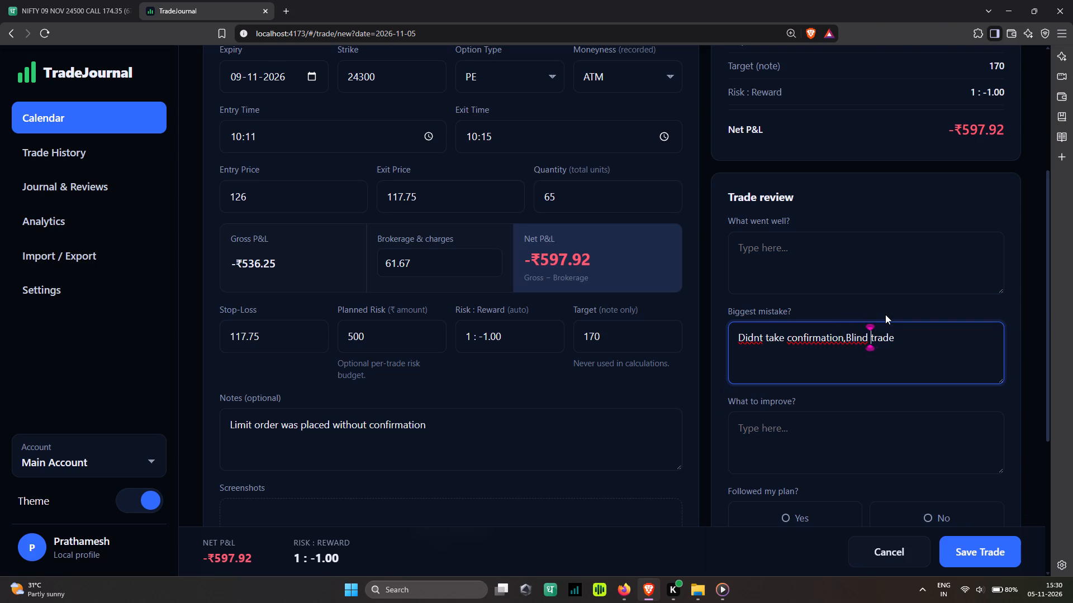
key("Left")
key("Left")
key("Left")
key("Left")
key("Left")
key("Left")
key("space")
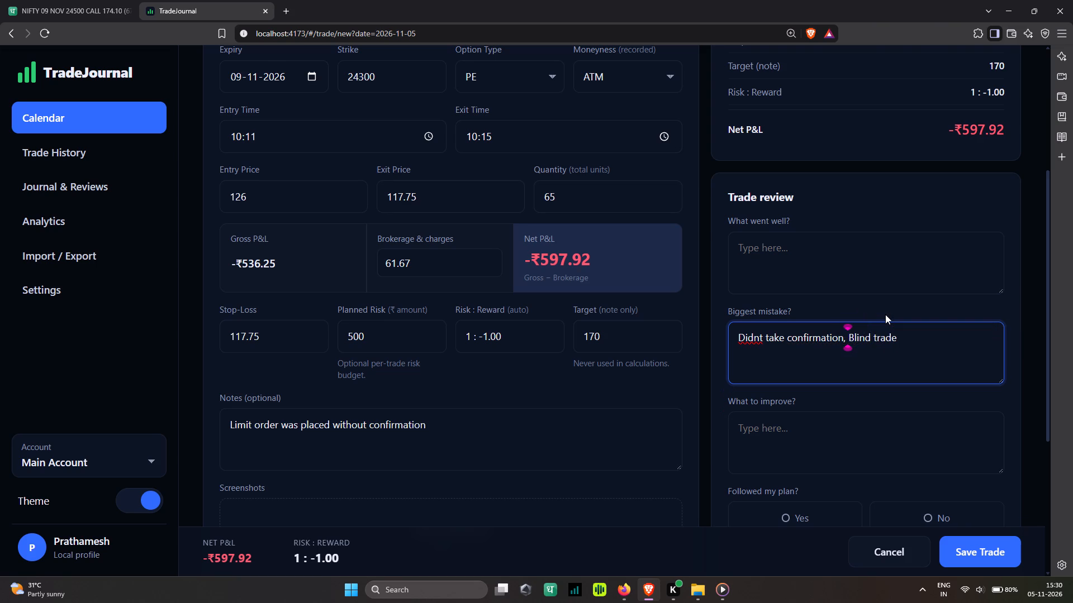
left_click(899, 343)
key("period")
Mark the plan as not followed, with market condition Ranging, mood Frustrated and discipline Poor.
scroll(779, 377, "down", 3)
left_click(922, 342)
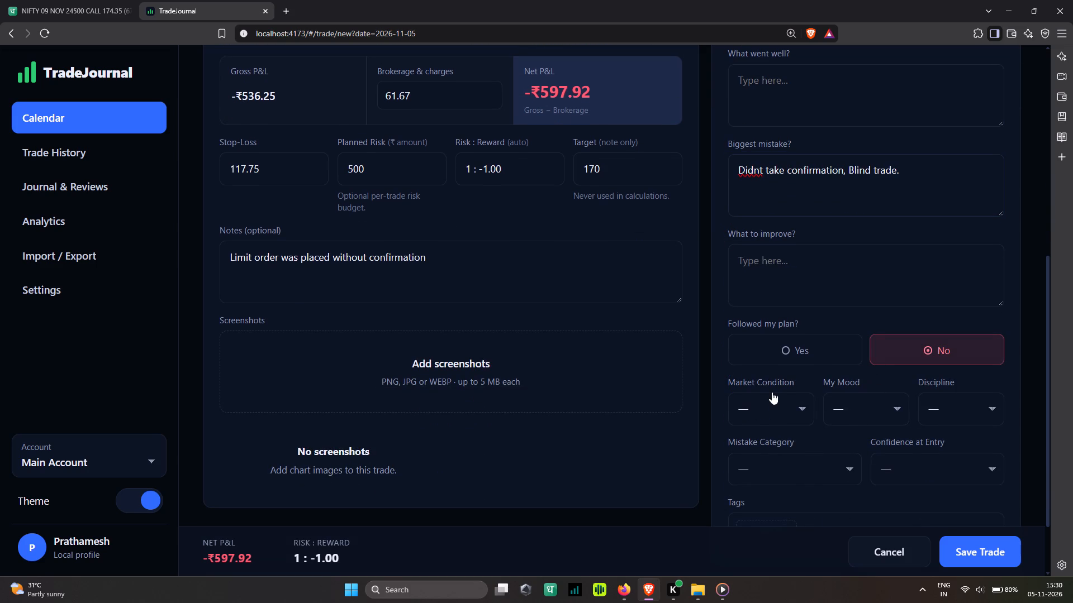
left_click(749, 417)
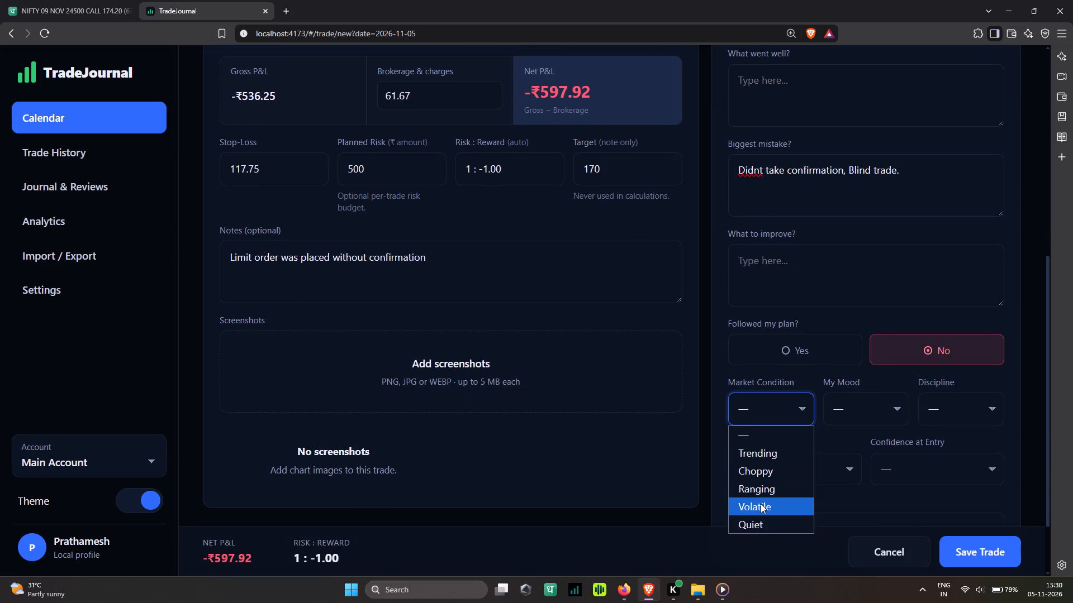
left_click(759, 492)
left_click(843, 408)
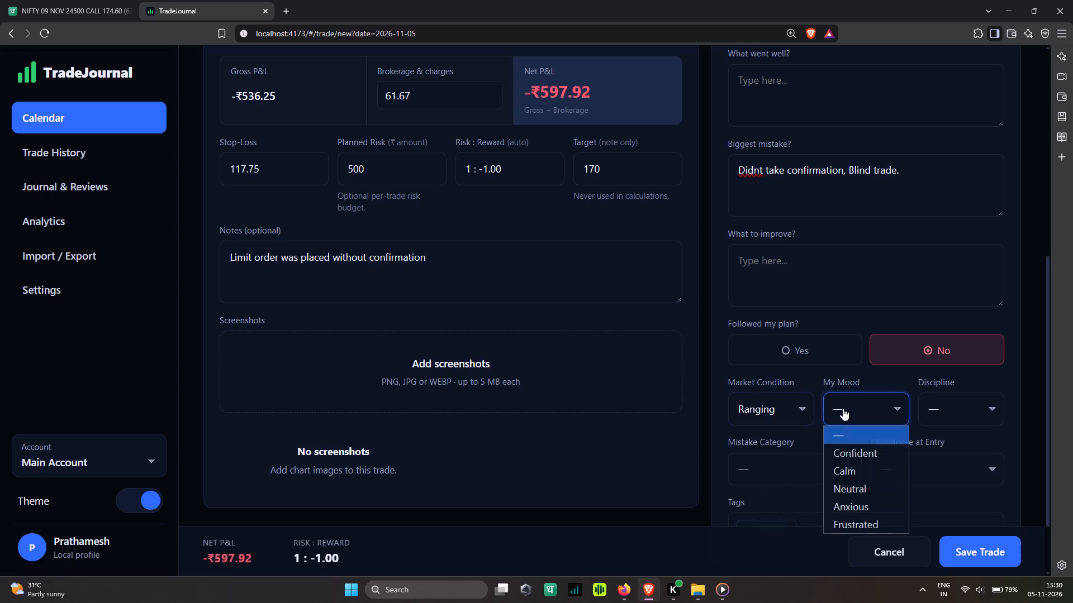
left_click(849, 525)
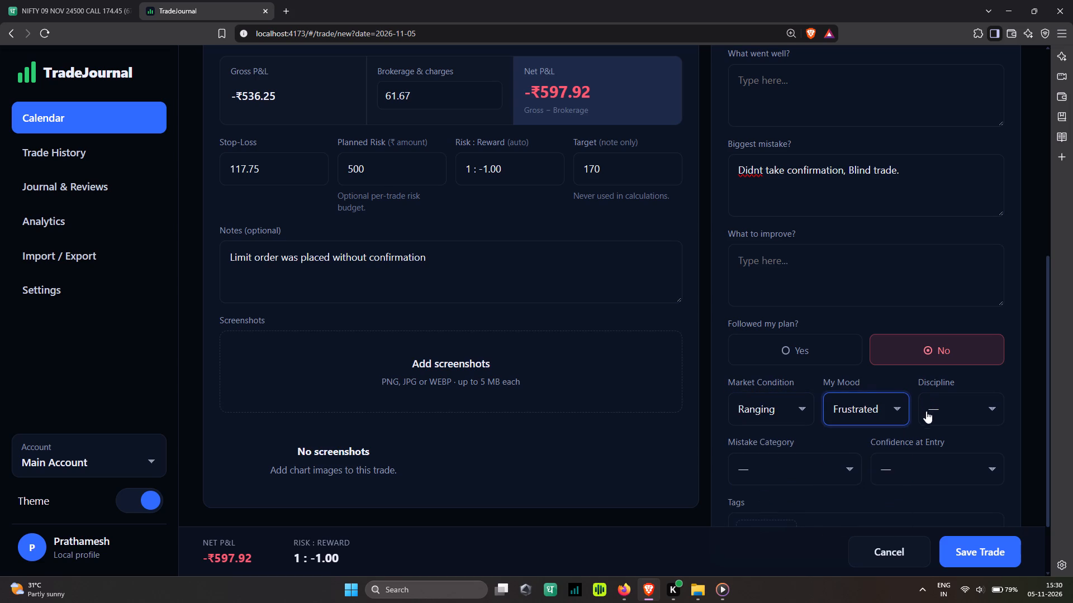
left_click(947, 412)
left_click(938, 481)
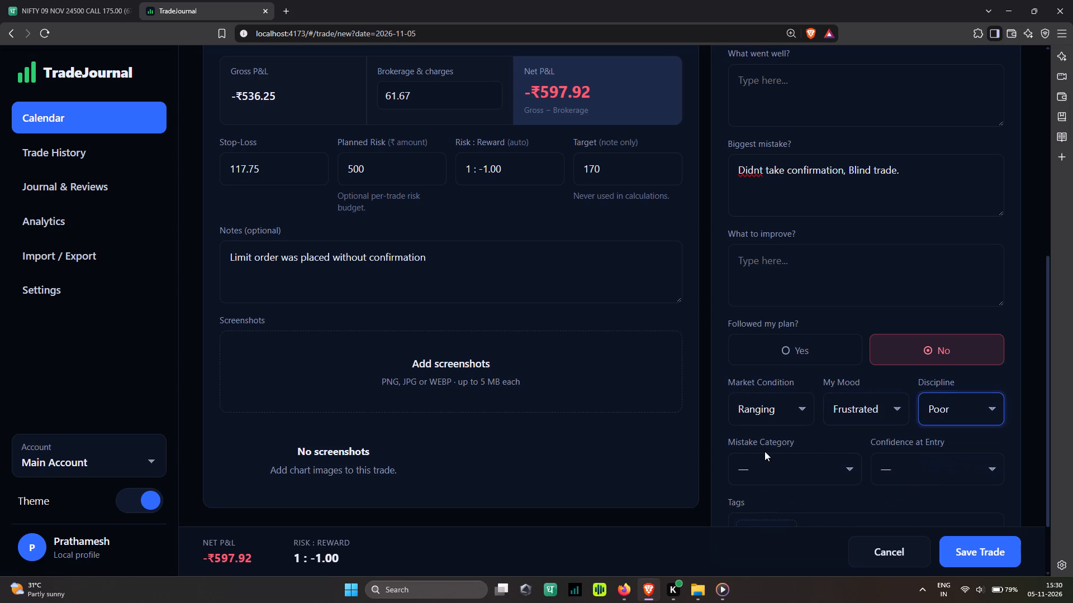
Set the mistake category to Ignored Setup and the confidence at entry to 1 · Low.
left_click(765, 451)
left_click(764, 465)
left_click(768, 429)
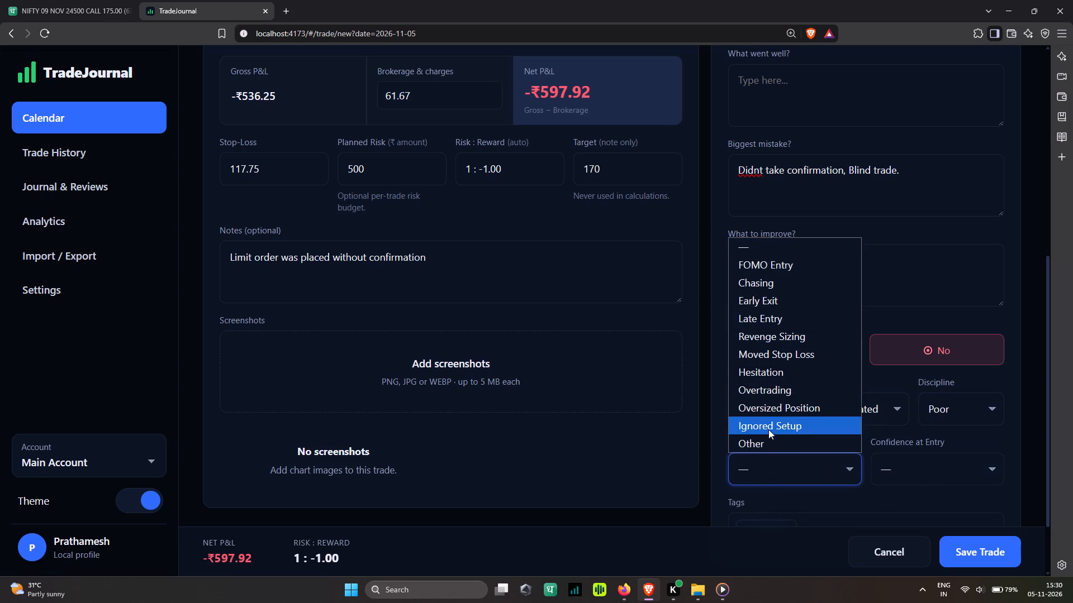
left_click(905, 476)
left_click(916, 437)
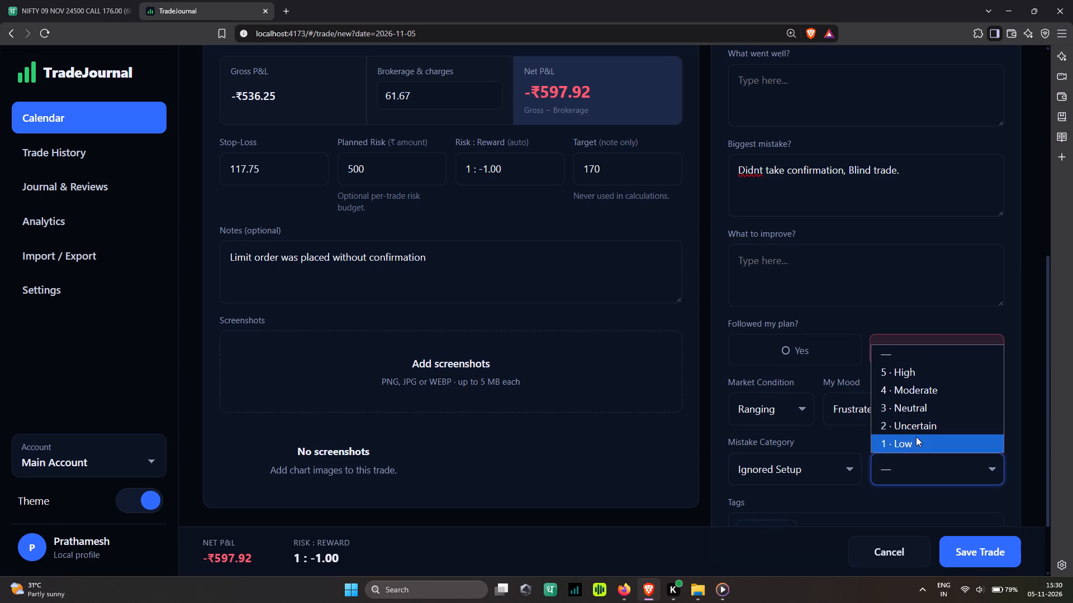
Save the completed NIFTY 50 trade to the journal.
scroll(884, 416, "down", 2)
left_click(953, 540)
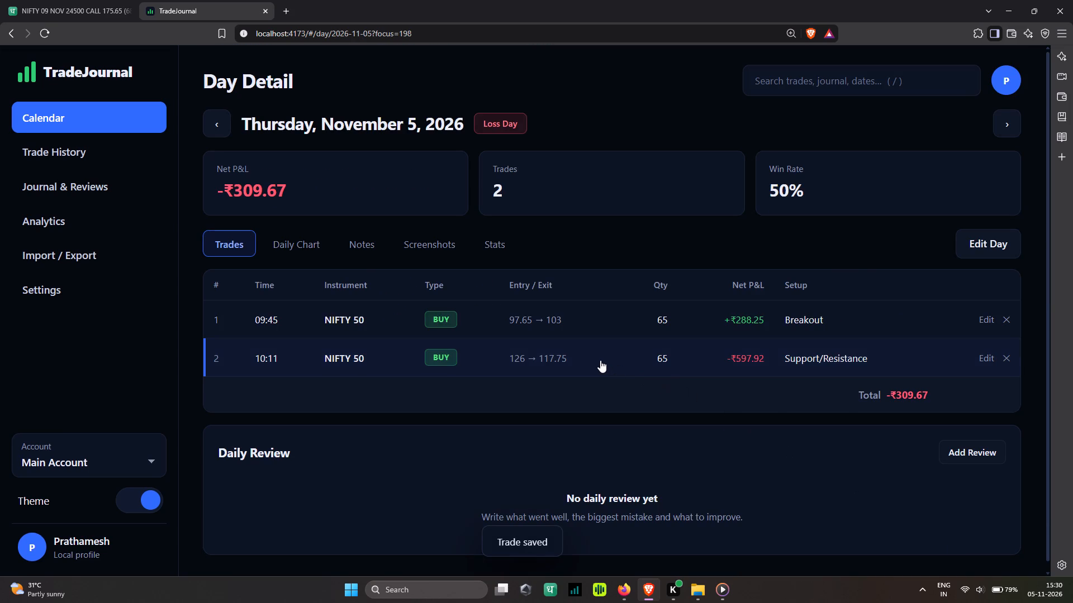
Switch to the Dhan charts and tighten the NIFTY 24300 PUT long position's stop level to about 117.45.
key("alt+Tab")
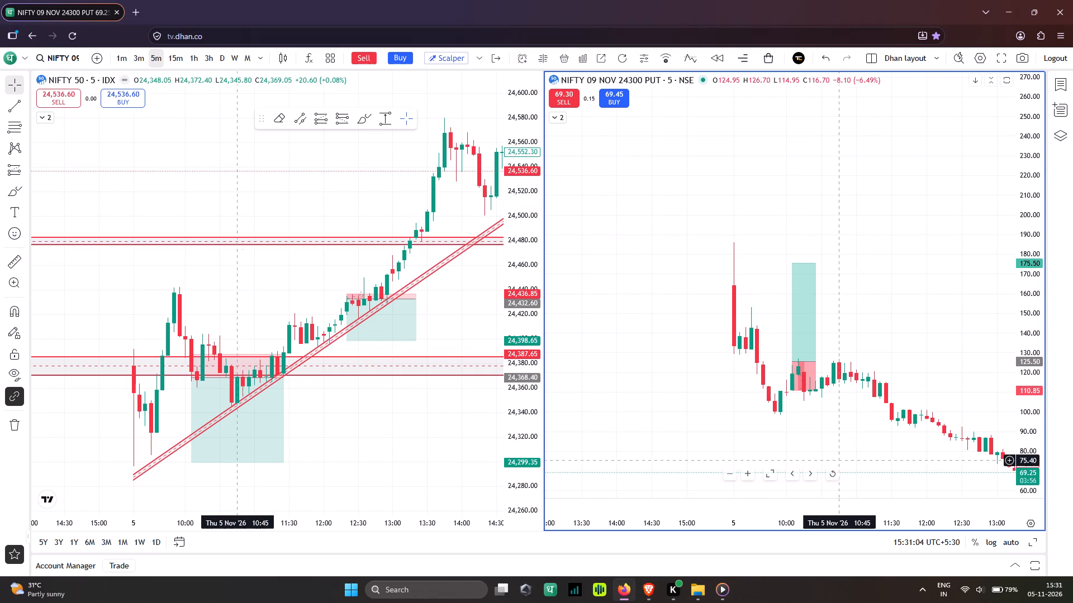
left_click_drag(831, 522, 715, 533)
left_click_drag(763, 442, 830, 428)
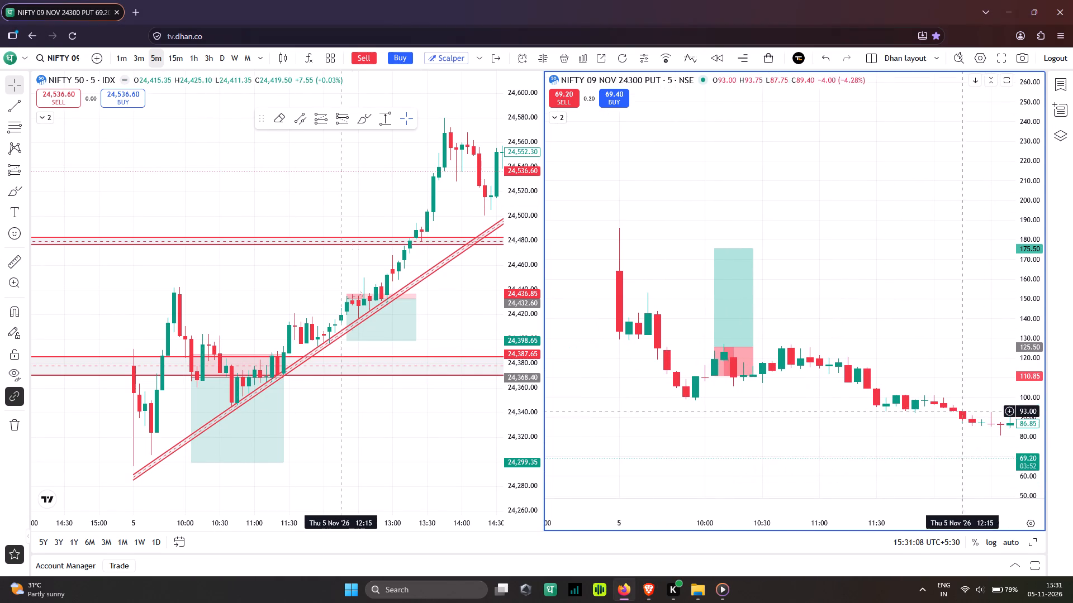
left_click_drag(1030, 416, 1036, 359)
left_click(1036, 359)
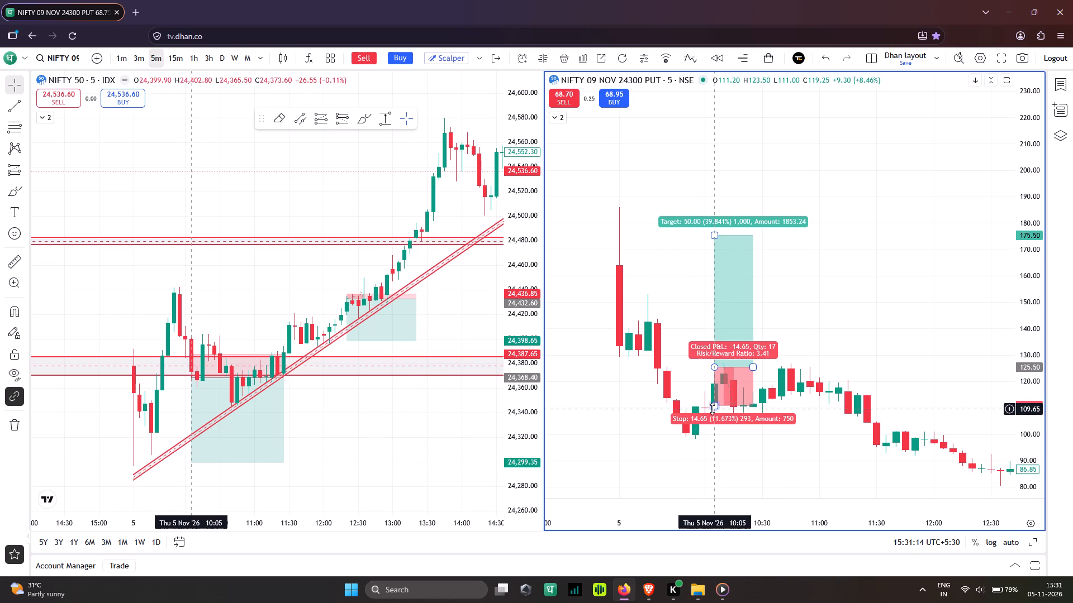
left_click_drag(714, 409, 715, 392)
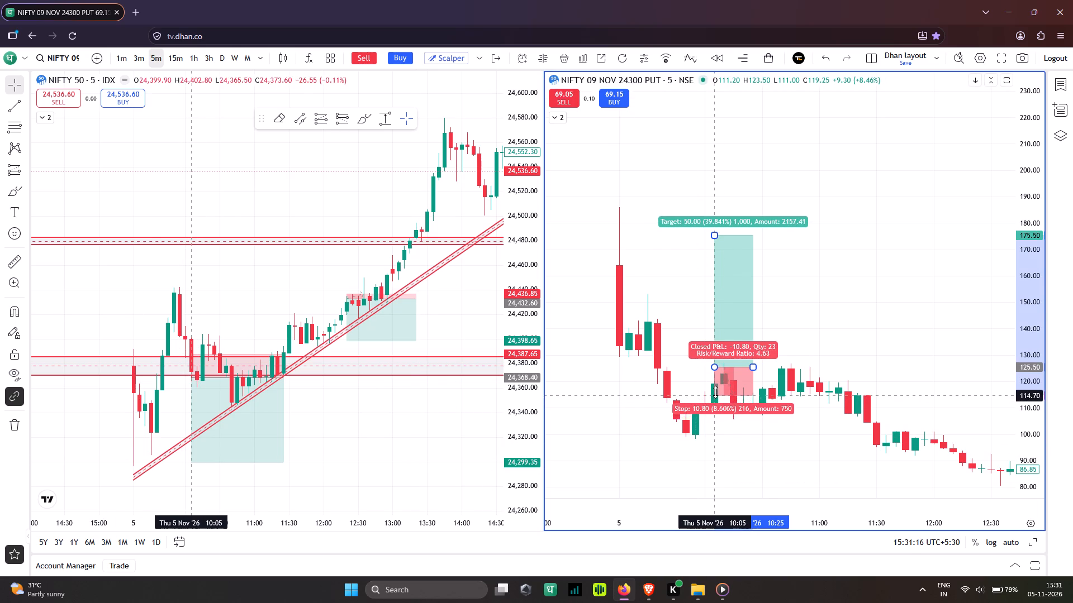
left_click_drag(715, 392, 715, 384)
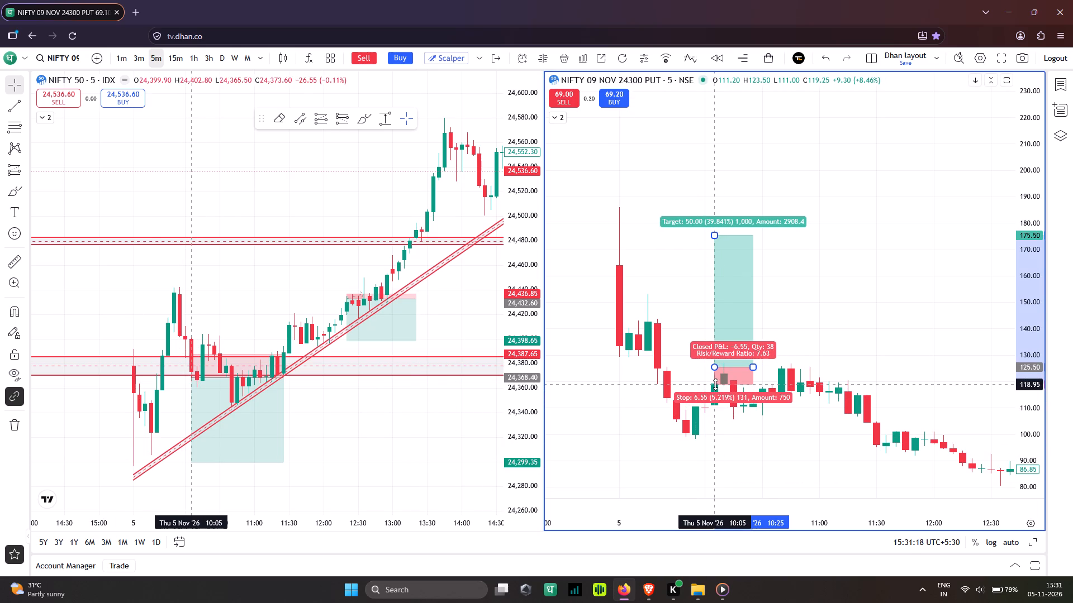
left_click_drag(715, 384, 715, 380)
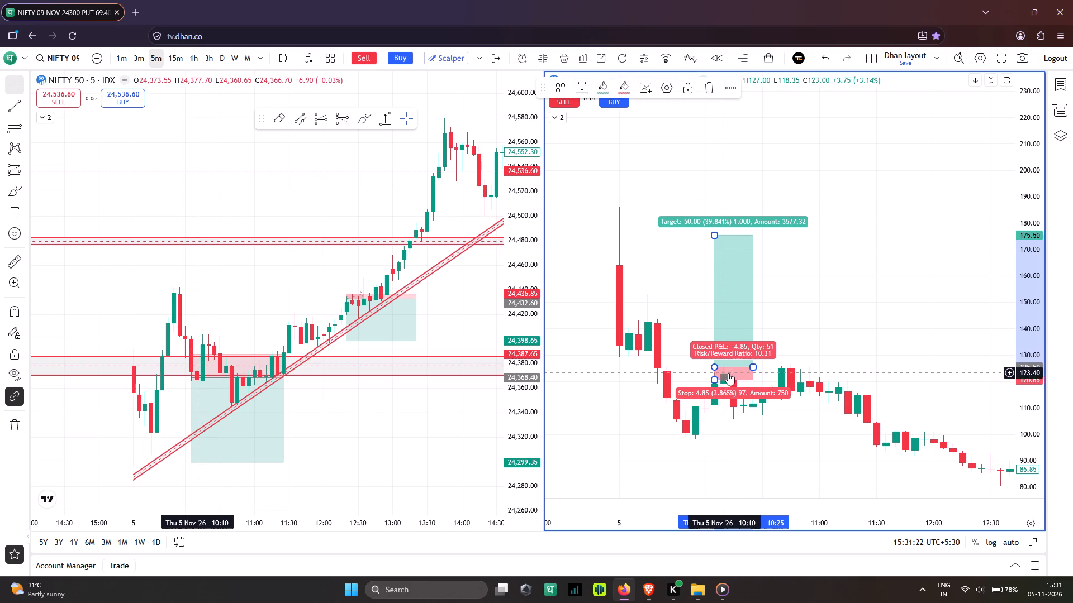
left_click_drag(716, 380, 716, 380)
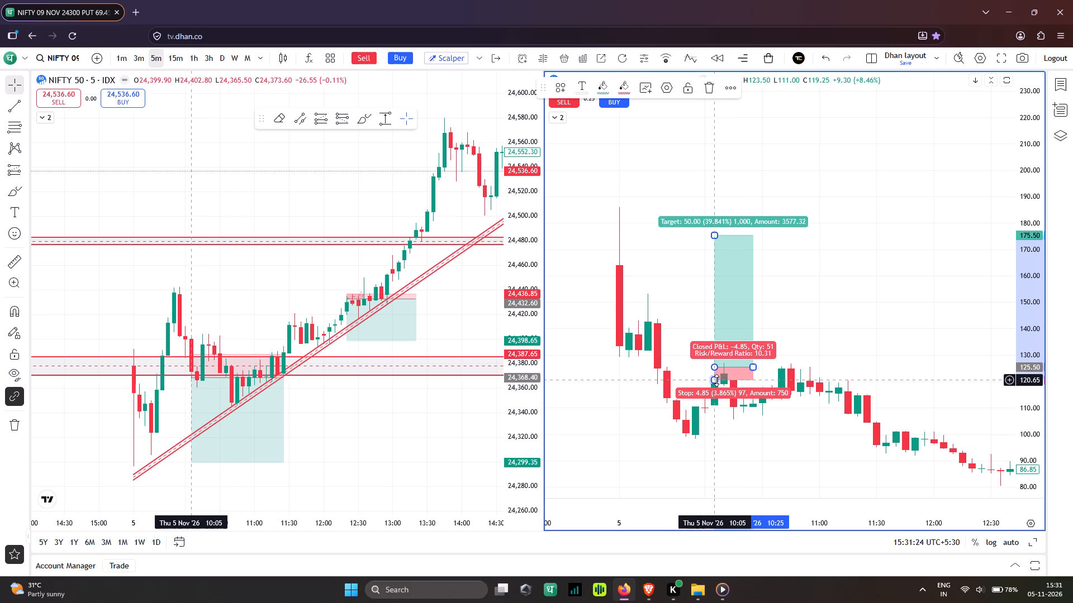
left_click_drag(716, 380, 715, 385)
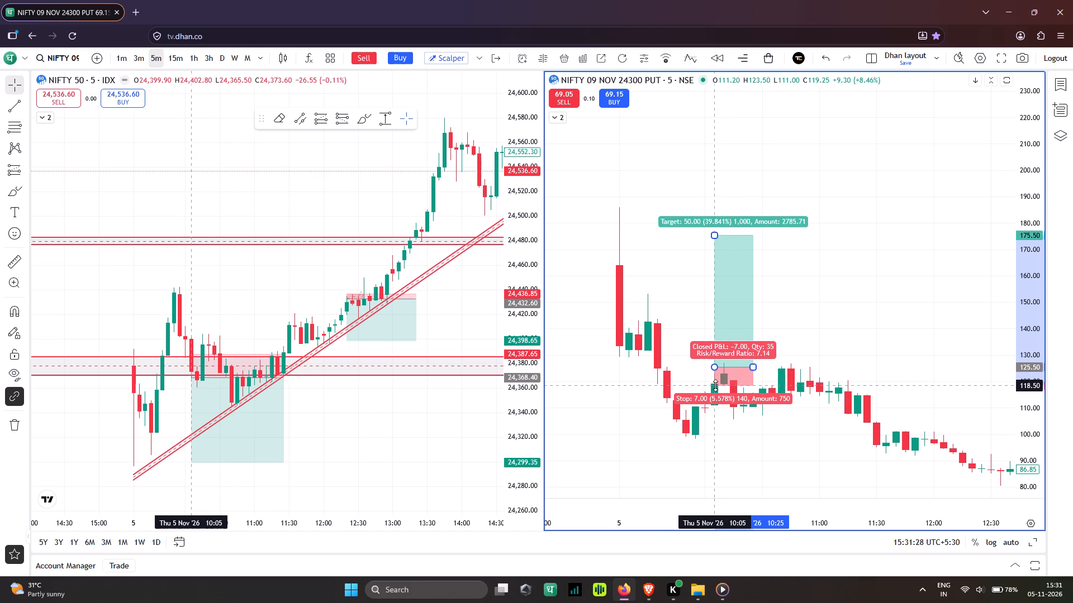
left_click_drag(715, 385, 715, 386)
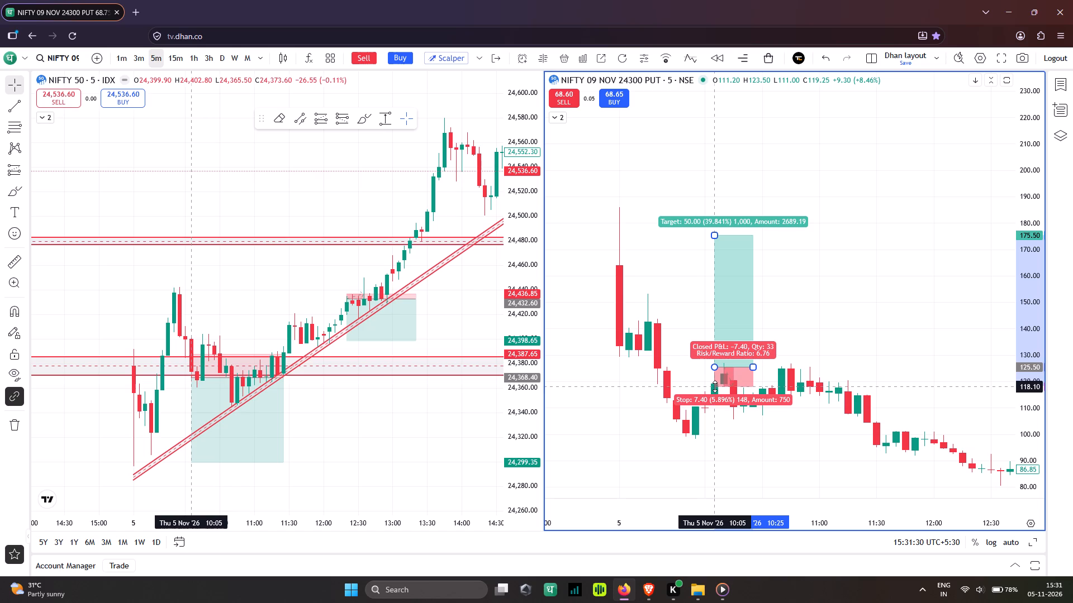
left_click_drag(715, 386, 715, 388)
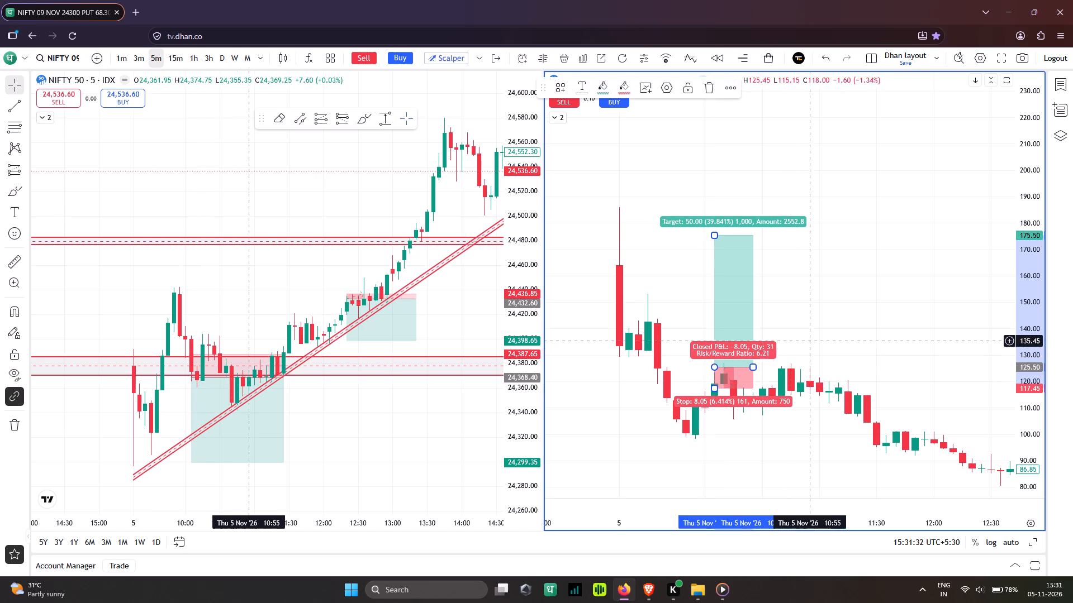
left_click(825, 336)
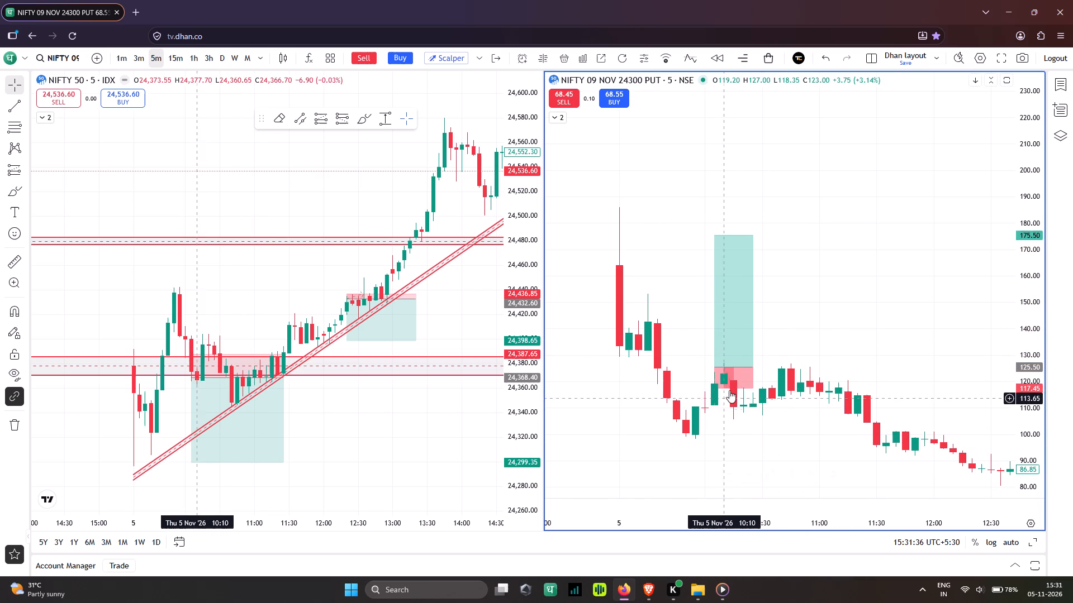
Shift the whole long position on the NIFTY 24300 PUT chart up to an entry price of about 126.35.
left_click(730, 368)
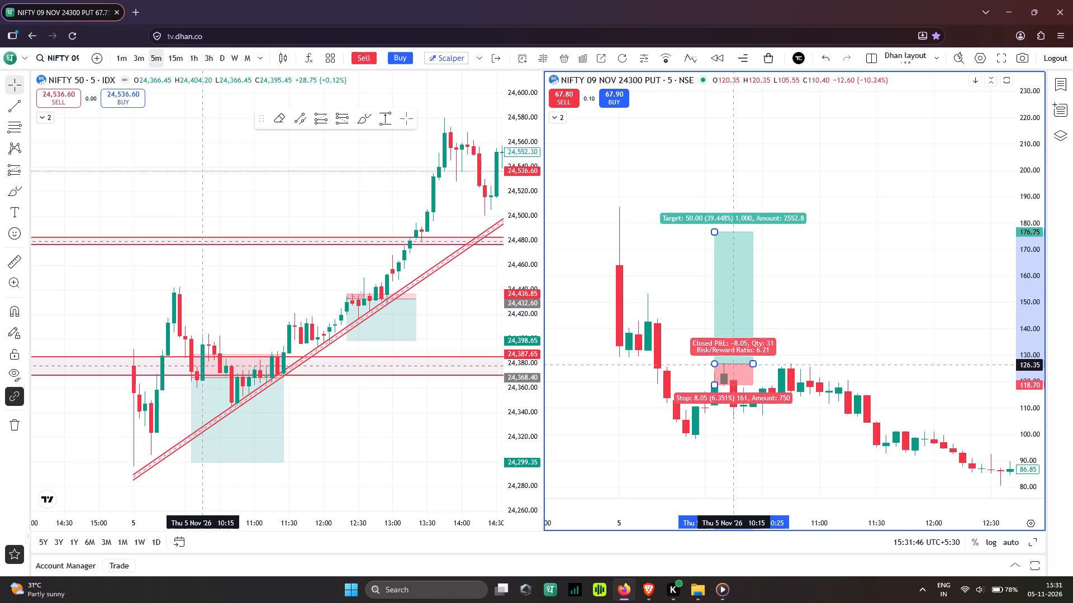
left_click(731, 366)
left_click(797, 327)
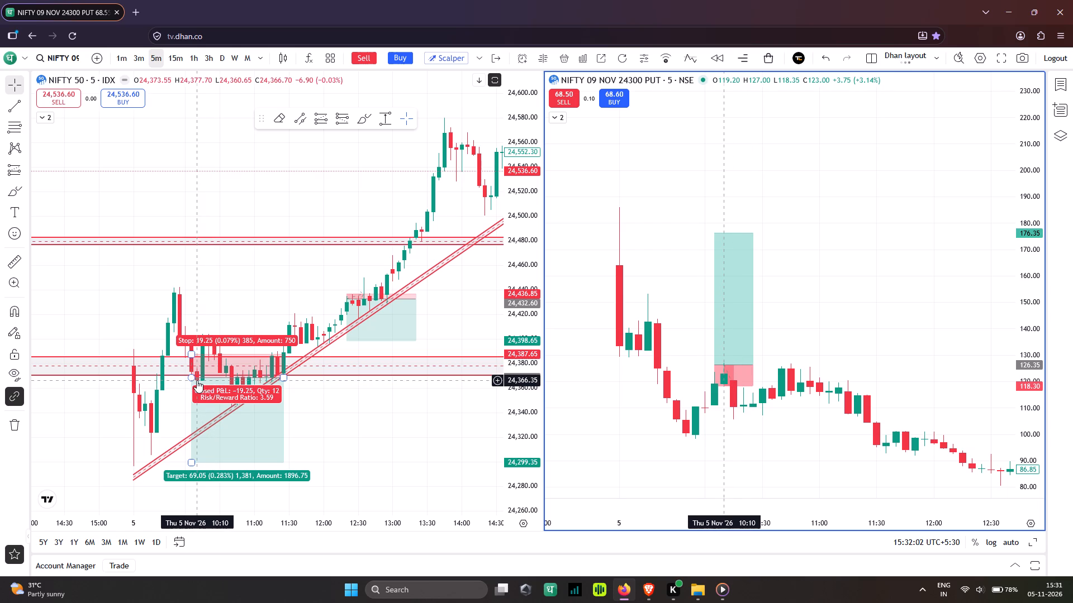
Capture a screenshot of the chart layout with both the NIFTY 50 and NIFTY 24300 PUT charts, excluding the browser bar and taskbar.
key("shift+super+s")
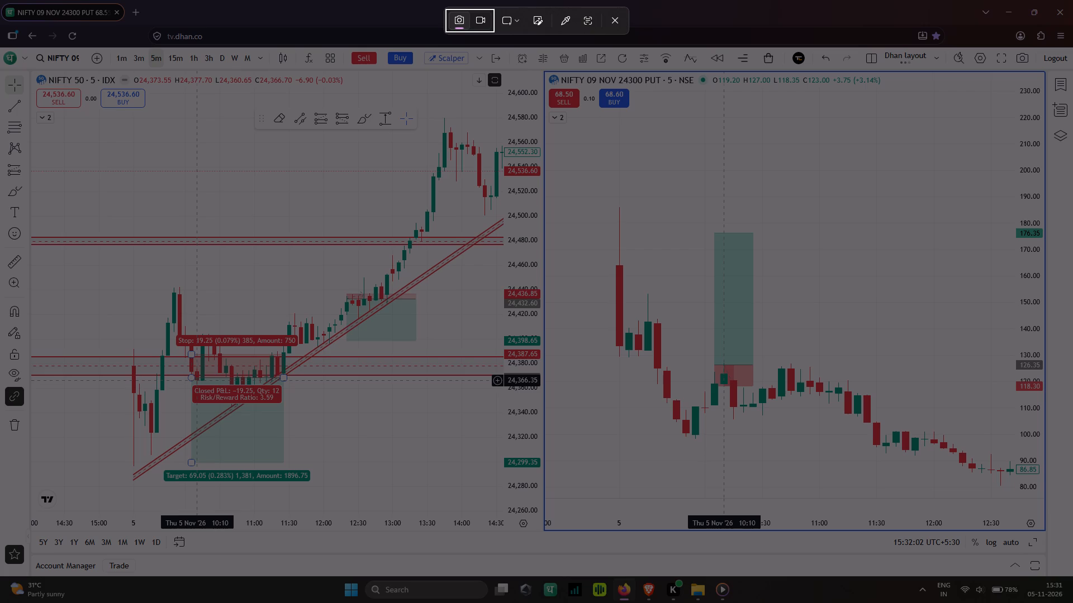
left_click_drag(1, 45, 1015, 390)
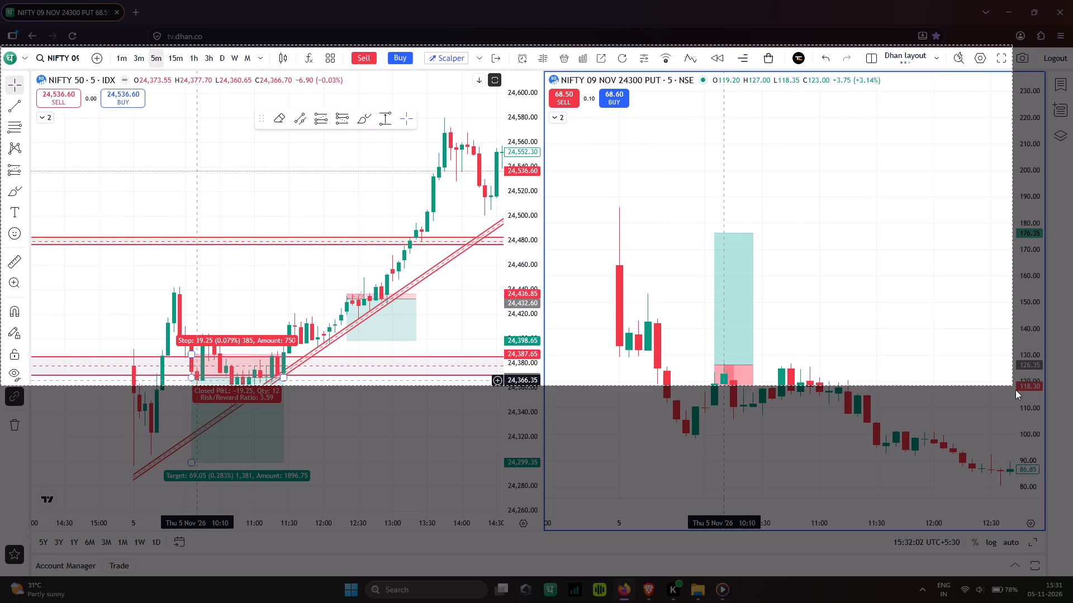
left_click_drag(1015, 390, 1070, 580)
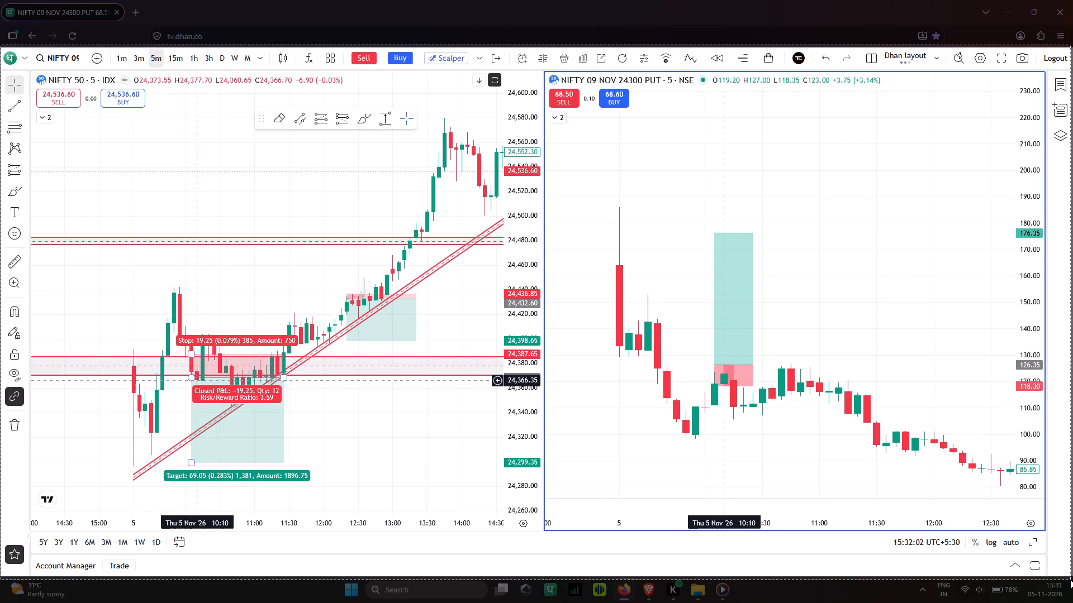
left_click_drag(1070, 580, 1072, 575)
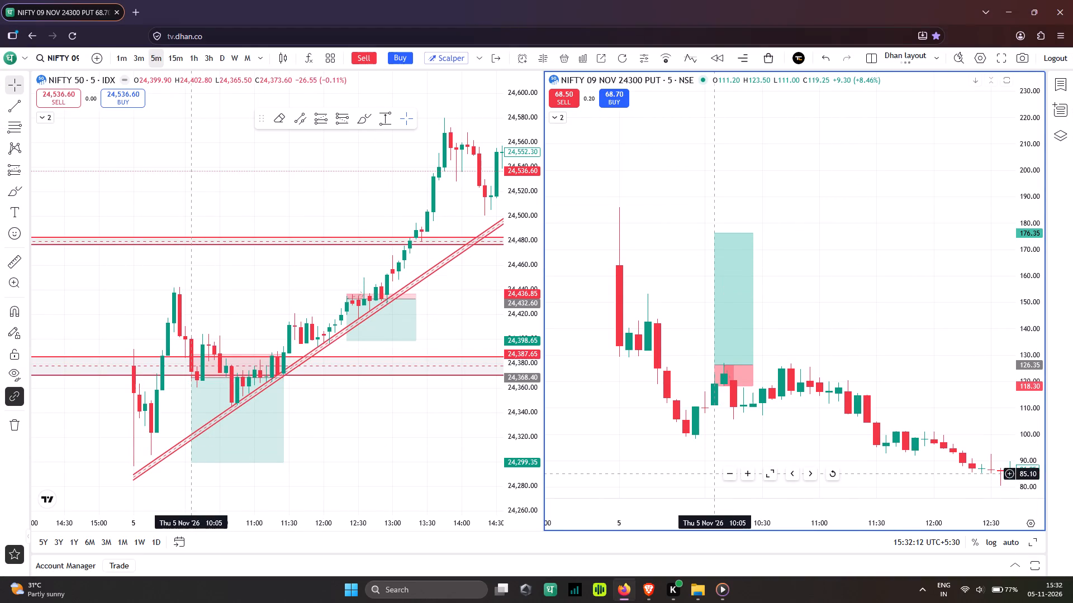
Switch to File Explorer and open the Screenshots folder inside Pictures.
key("alt+Tab")
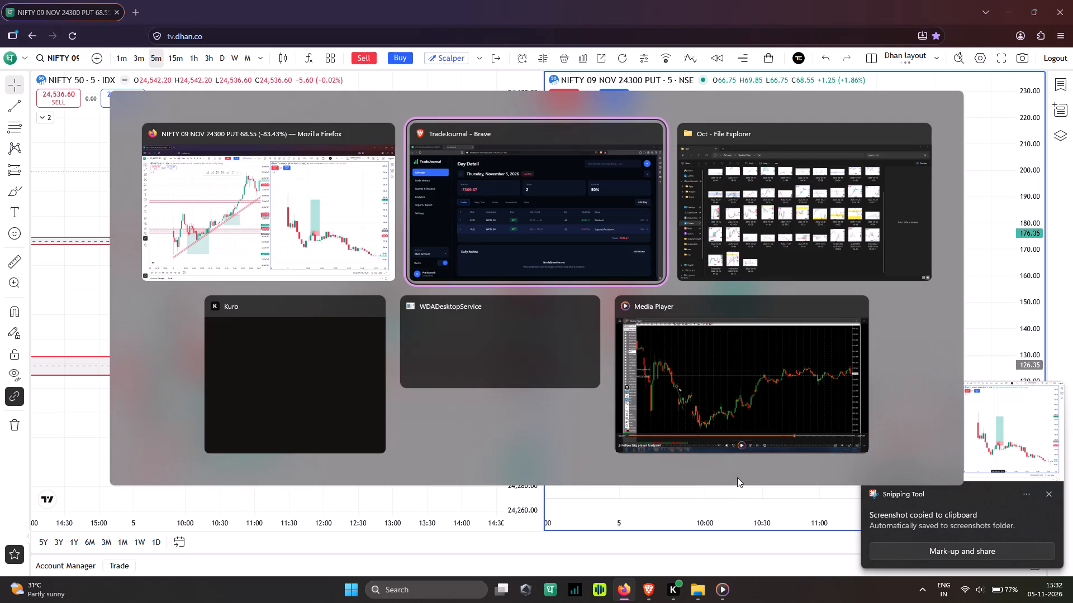
key("alt+Tab")
left_click(419, 204, "alt")
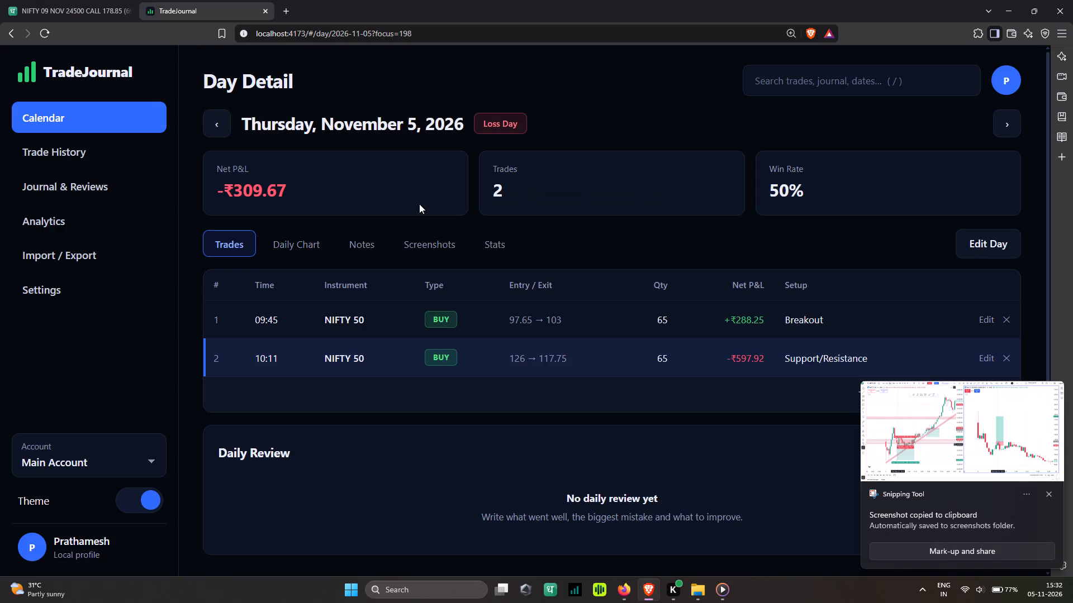
left_click(704, 591)
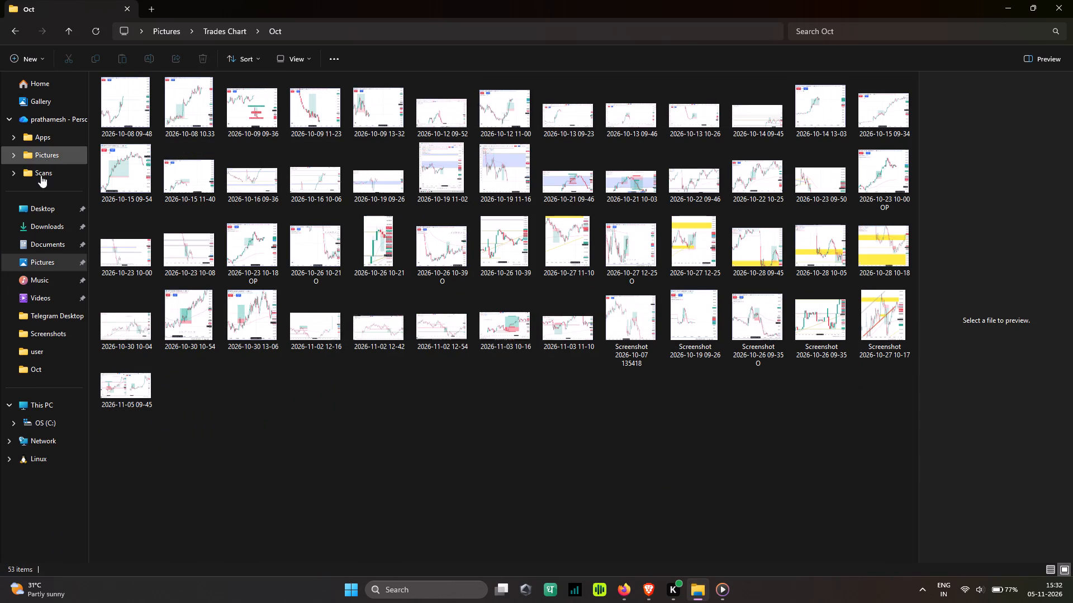
left_click(43, 224)
left_click(48, 269)
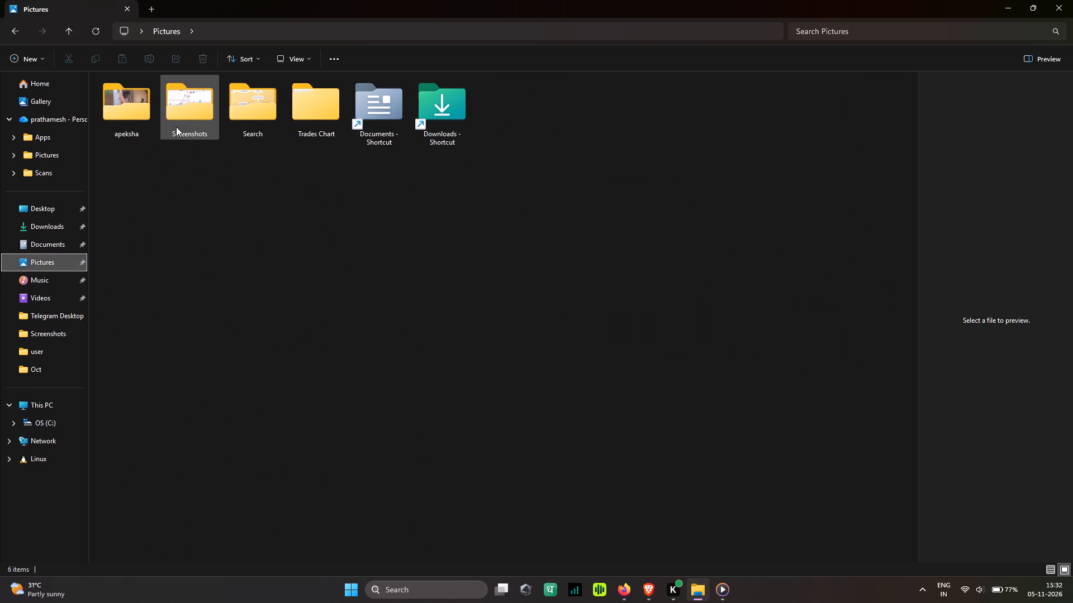
double_click(177, 127)
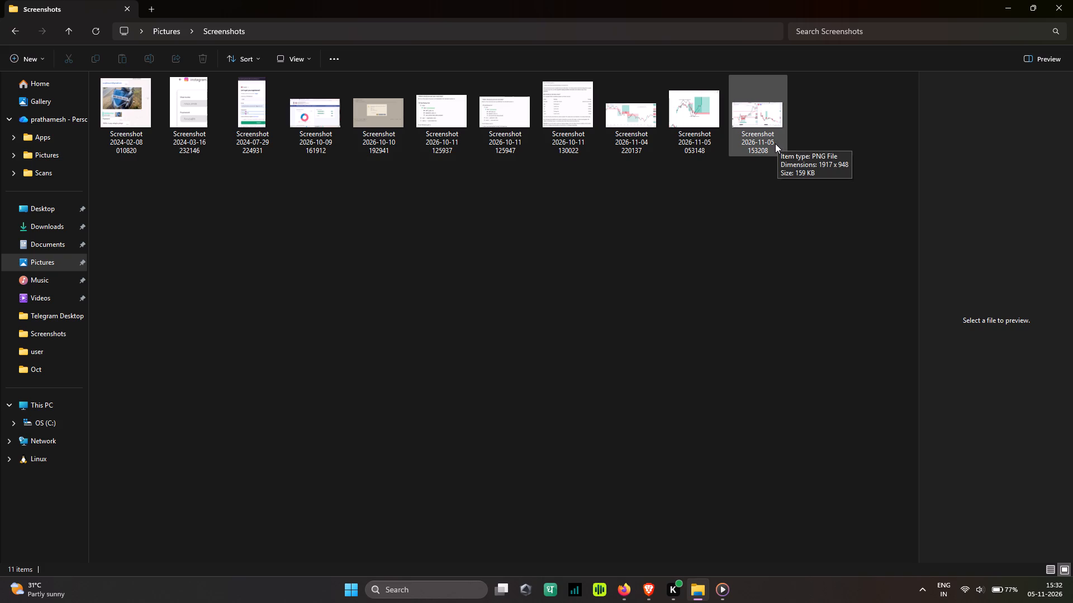
left_click(775, 143)
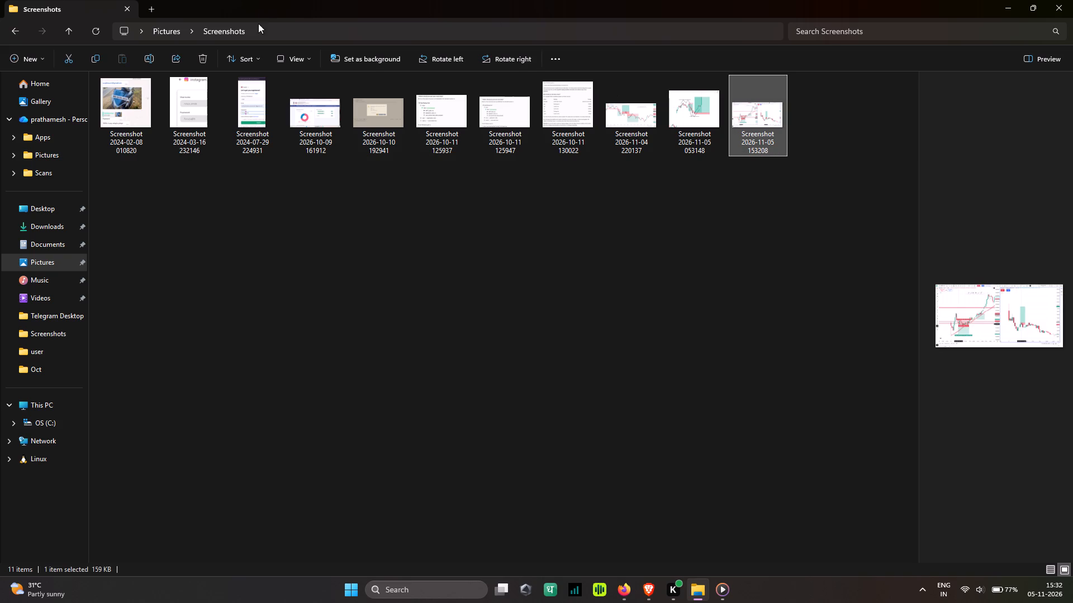
left_click(151, 59)
left_click(769, 132)
key("Left")
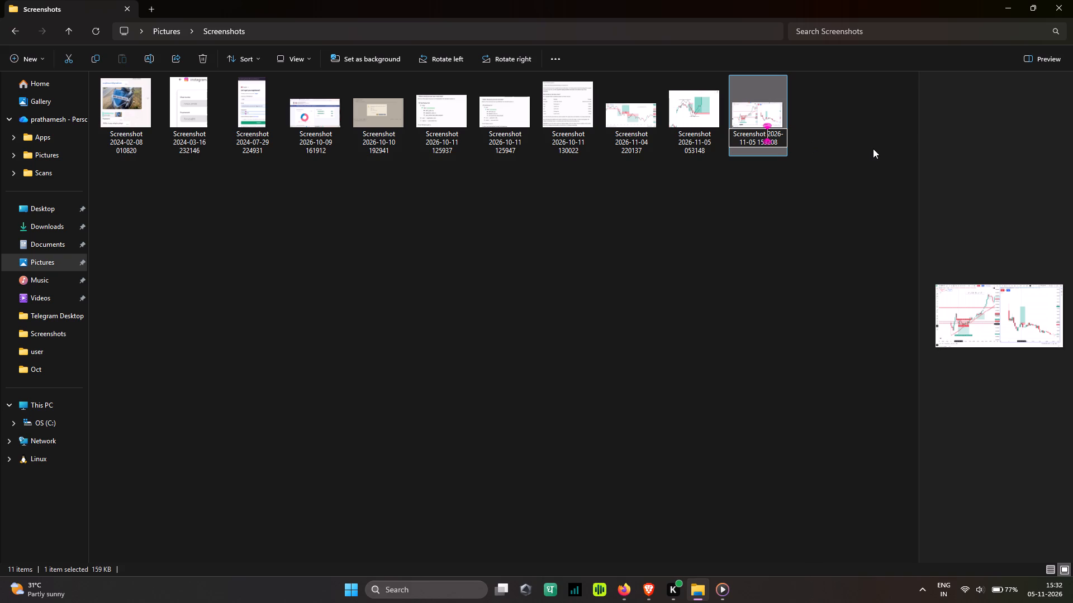
key("BackSpace")
key("BackSpace")
key("BackSpace")
key("BackSpace")
key("BackSpace")
key("BackSpace")
key("BackSpace")
key("BackSpace")
key("BackSpace")
key("BackSpace")
key("BackSpace")
key("BackSpace")
key("BackSpace")
key("BackSpace")
key("BackSpace")
key("BackSpace")
key("BackSpace")
key("BackSpace")
key("BackSpace")
key("BackSpace")
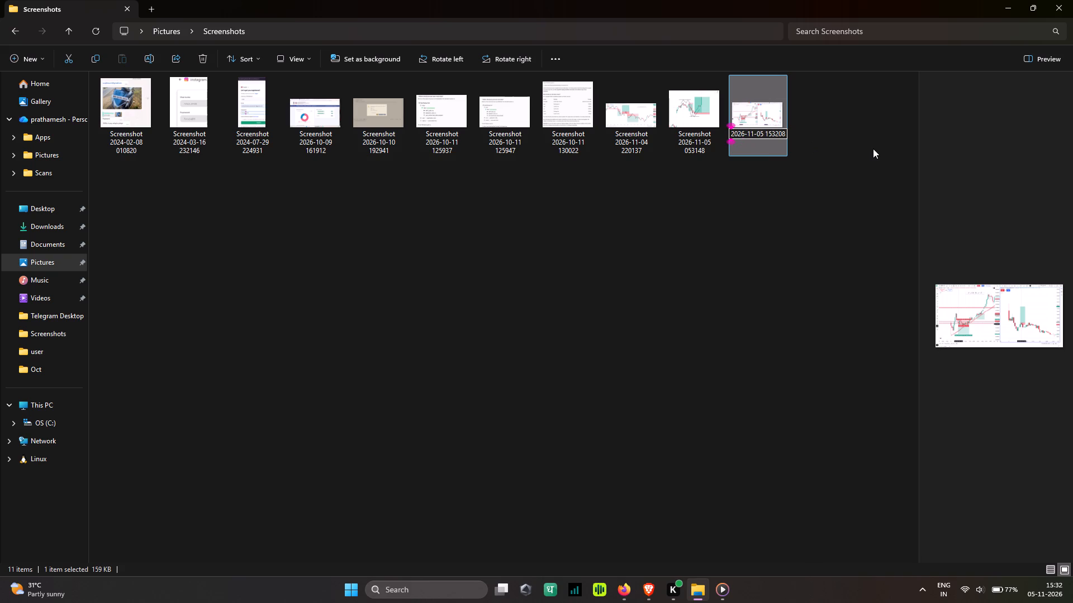
key("Right")
key("Right")
key("Right")
key("Right")
key("Right")
key("Right")
key("Right")
key("Right")
key("Right")
key("Right")
key("Right")
key("Right")
key("Right")
key("Right")
key("Right")
key("Right")
key("Right")
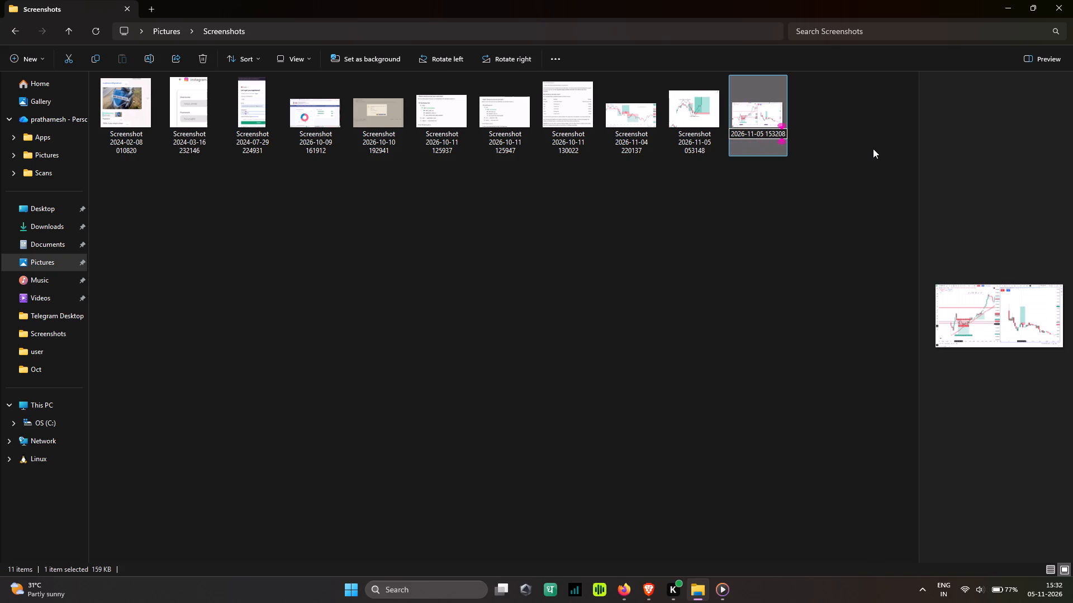
key("BackSpace")
key("BackSpace")
key("BackSpace")
key("BackSpace")
key("BackSpace")
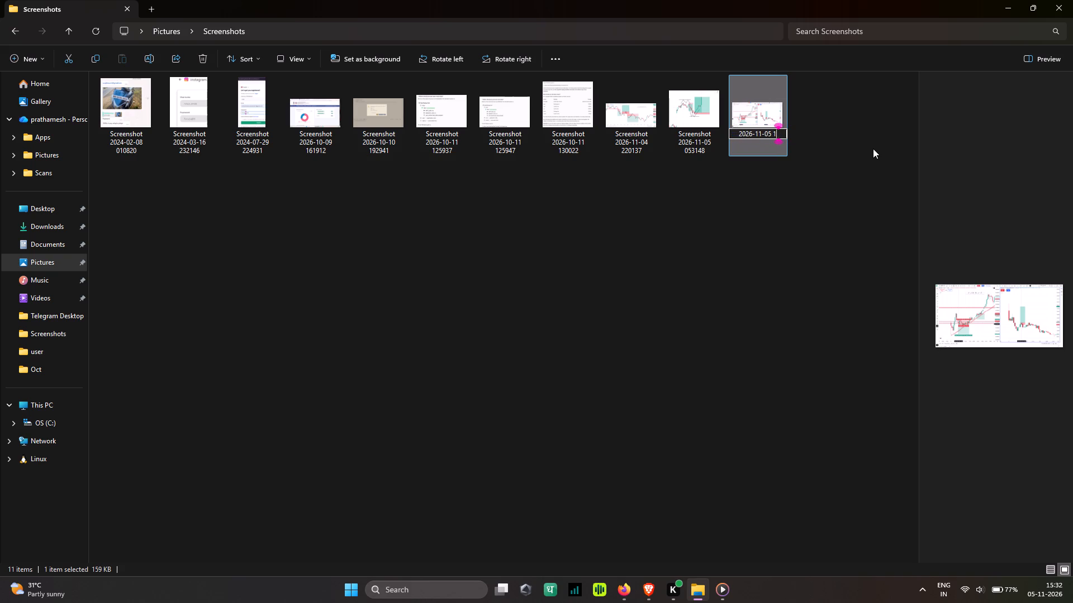
key("0")
key("minus")
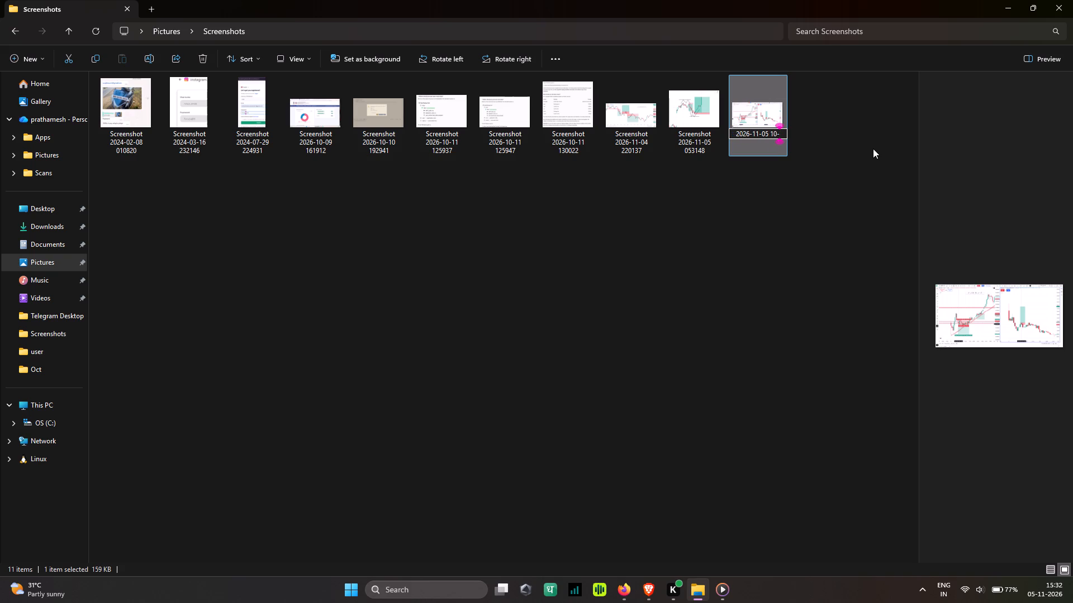
type("11")
key("Return")
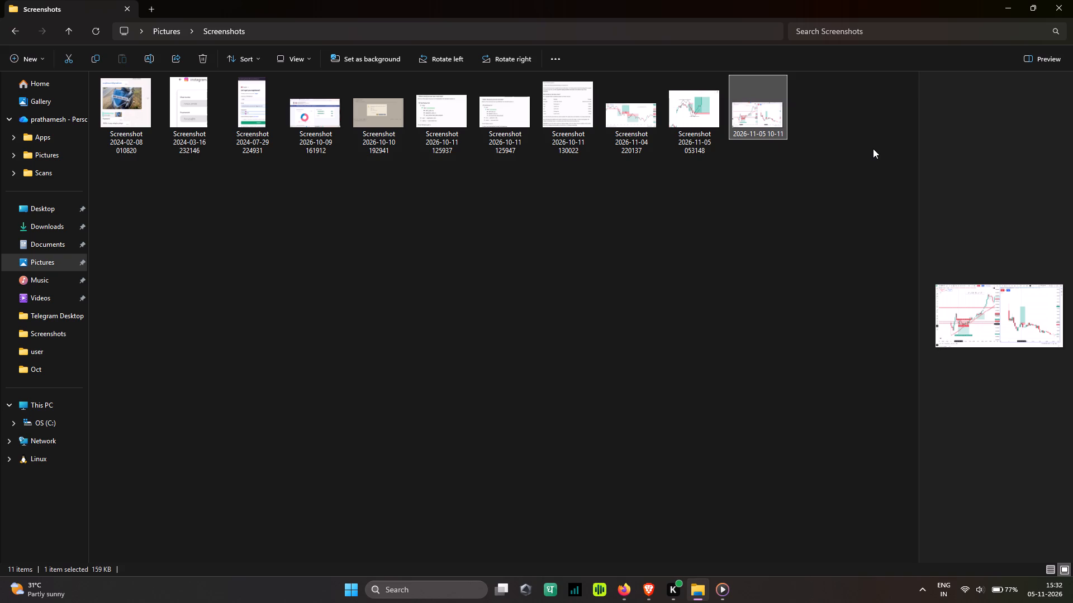
key("ctrl+x")
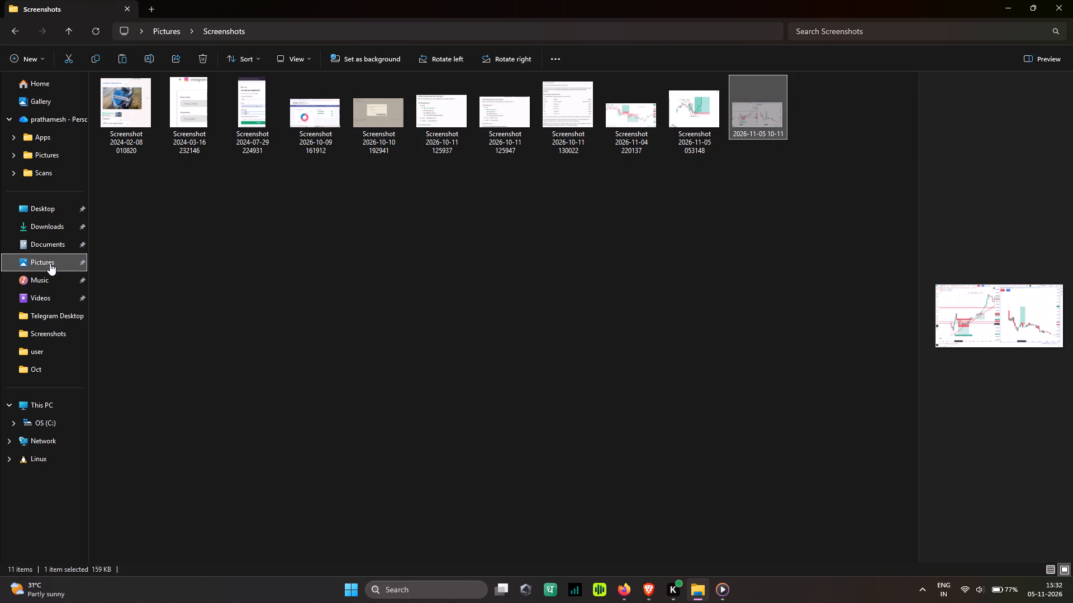
double_click(50, 264)
double_click(321, 117)
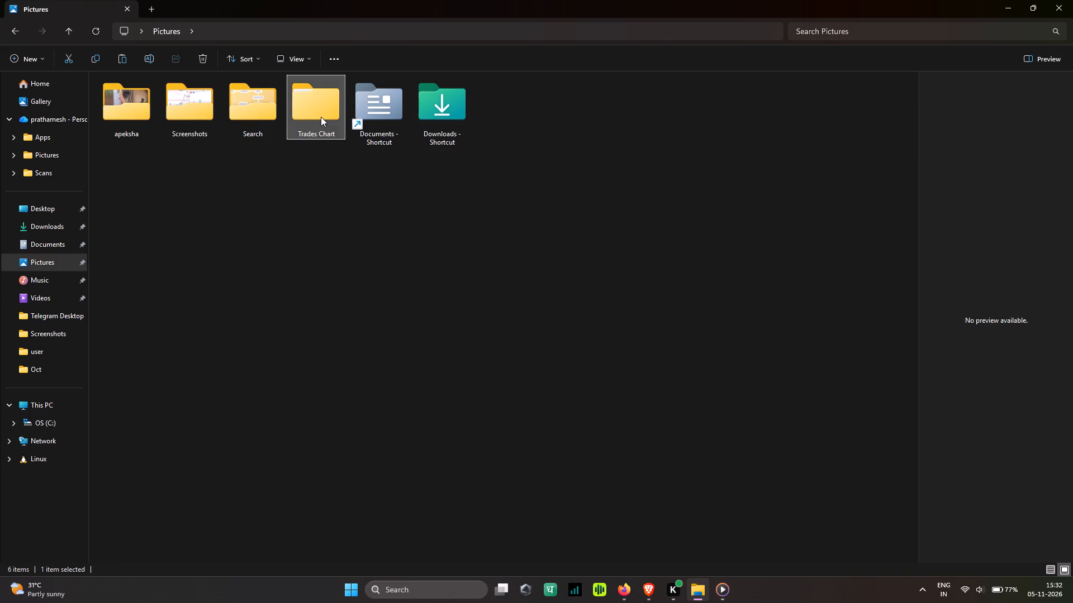
double_click(129, 99)
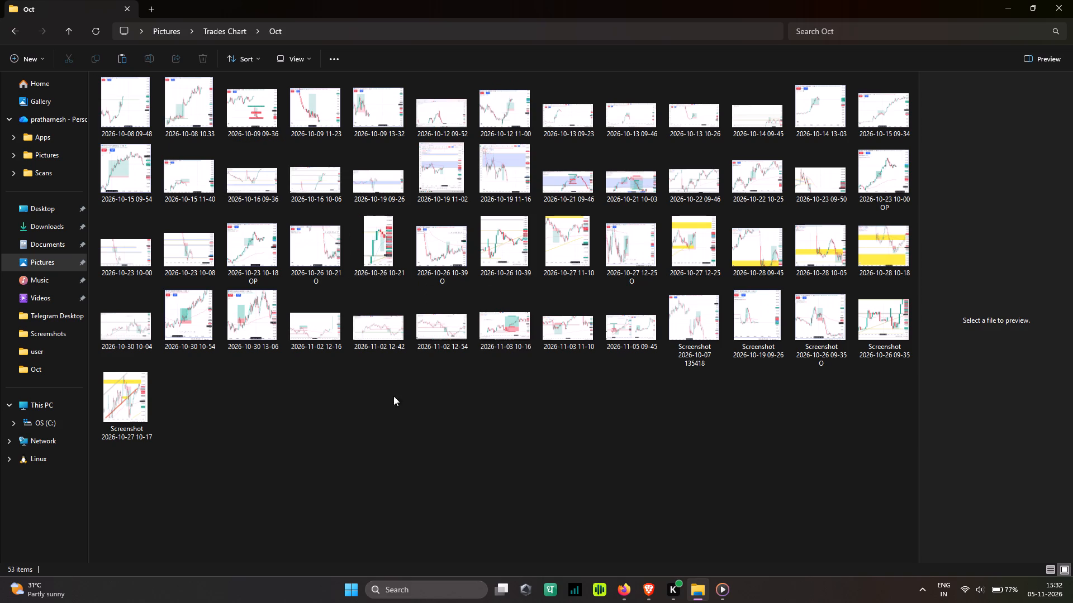
left_click(360, 406)
key("ctrl+v")
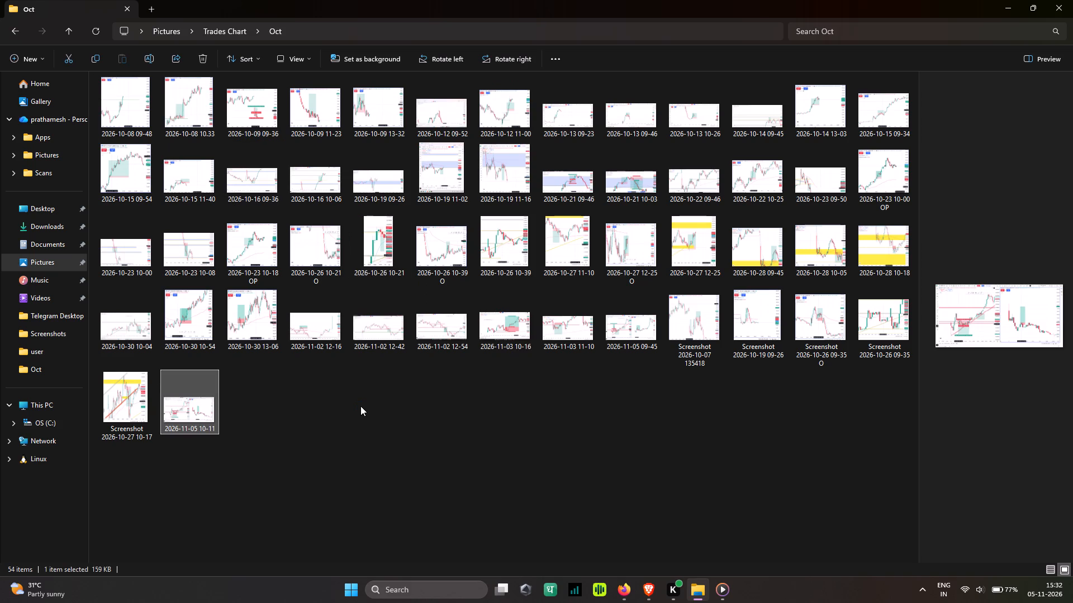
key("alt+Tab")
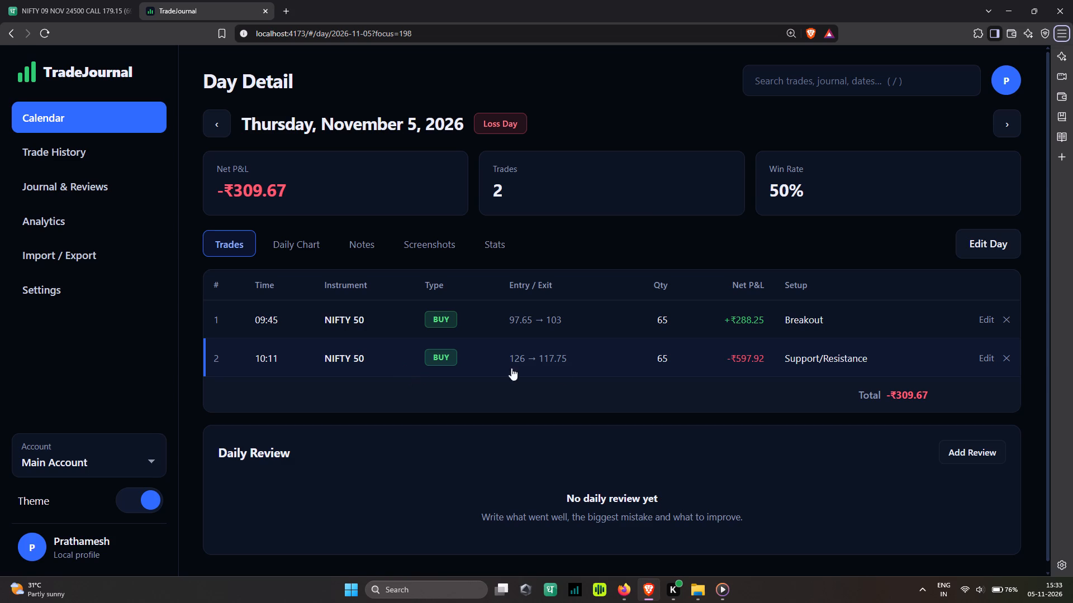
left_click(565, 360)
scroll(563, 378, "down", 4)
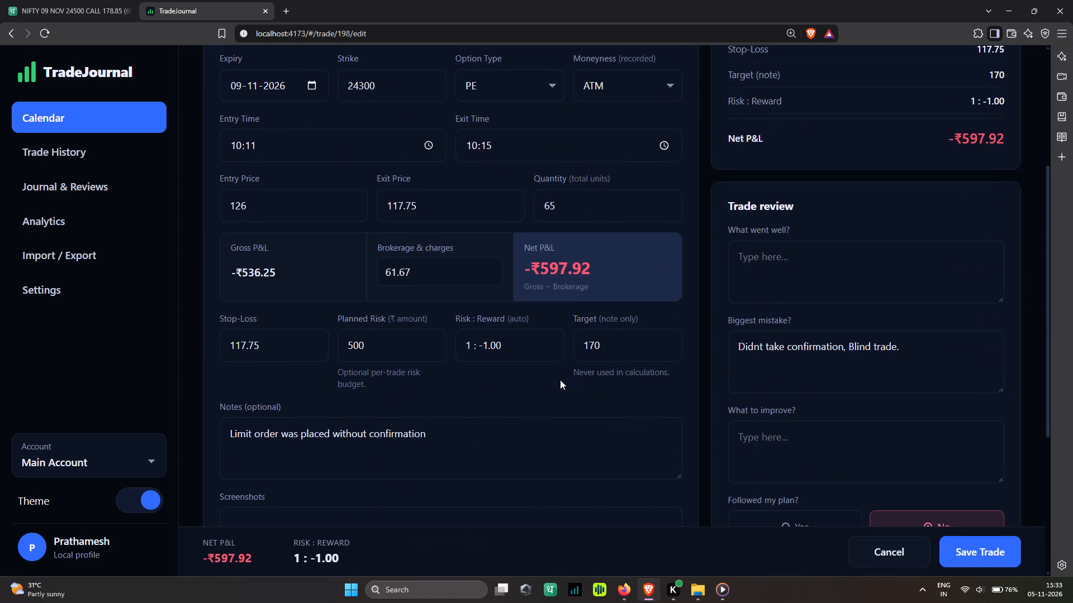
scroll(496, 404, "down", 2)
left_click(470, 420)
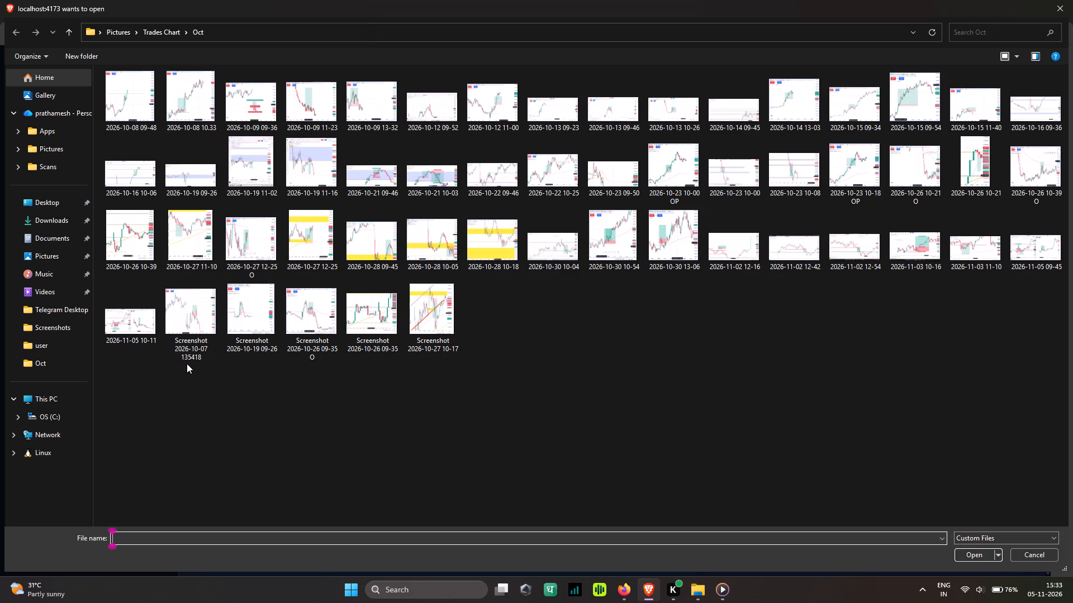
left_click(112, 338)
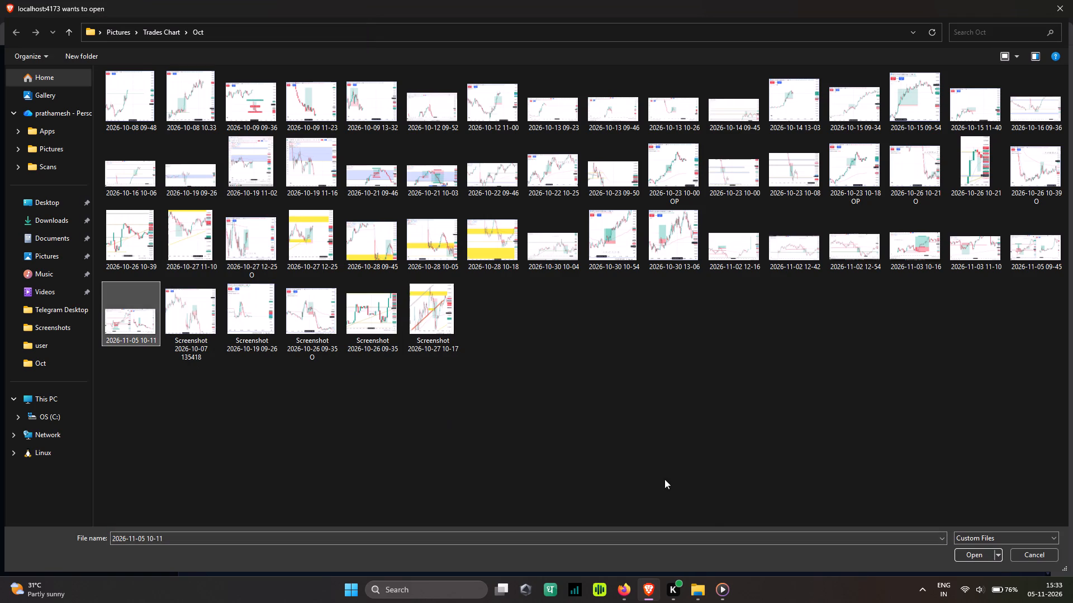
left_click(980, 556)
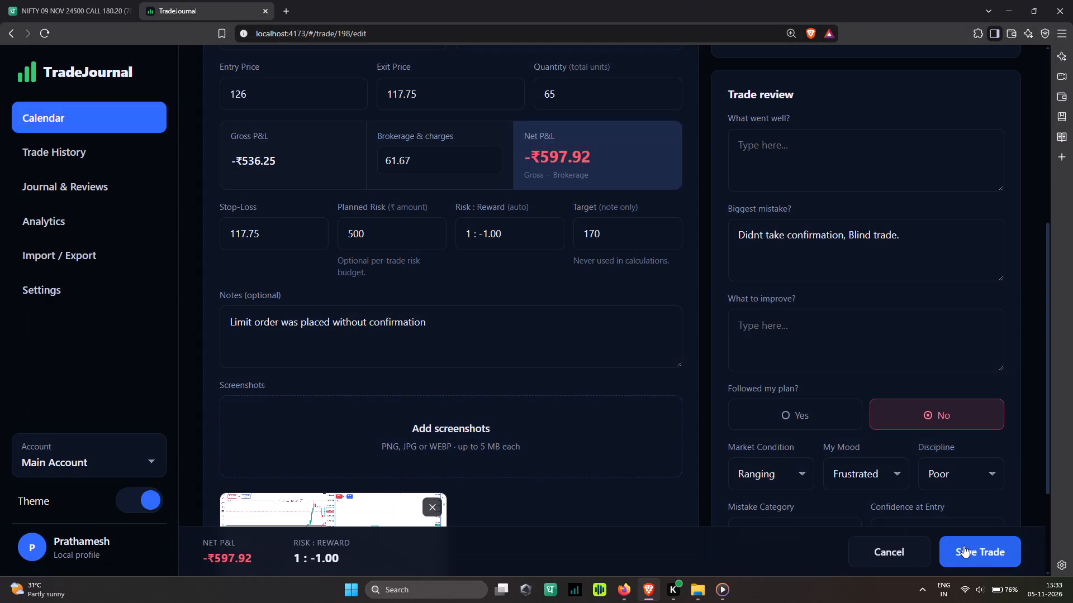
left_click(977, 548)
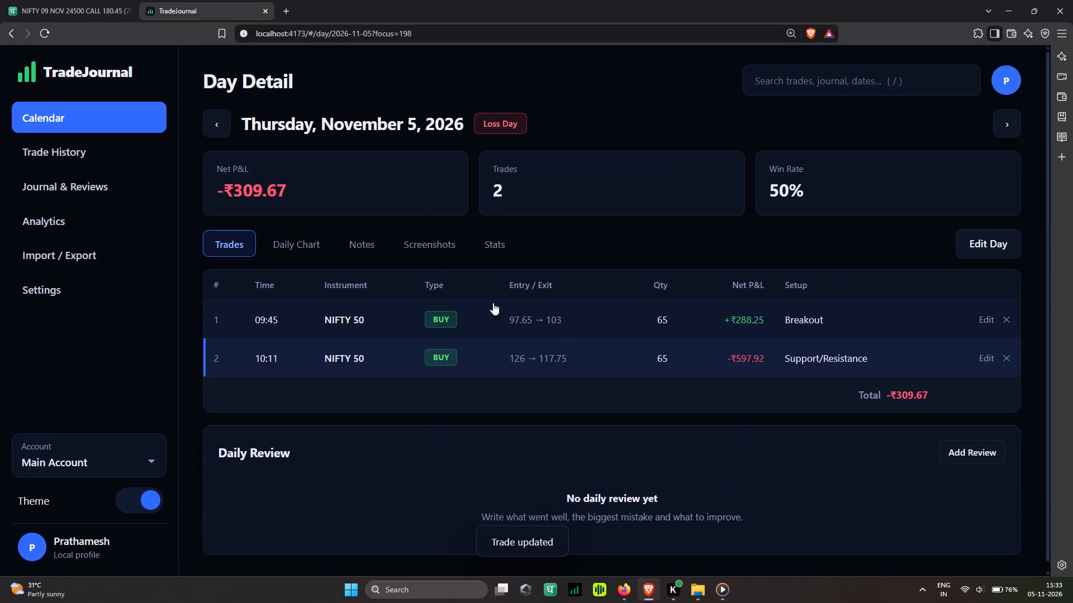
Switch to the charts in Firefox and delete the short position with entry 24,368.40 from the NIFTY 50 chart.
key("alt+Tab")
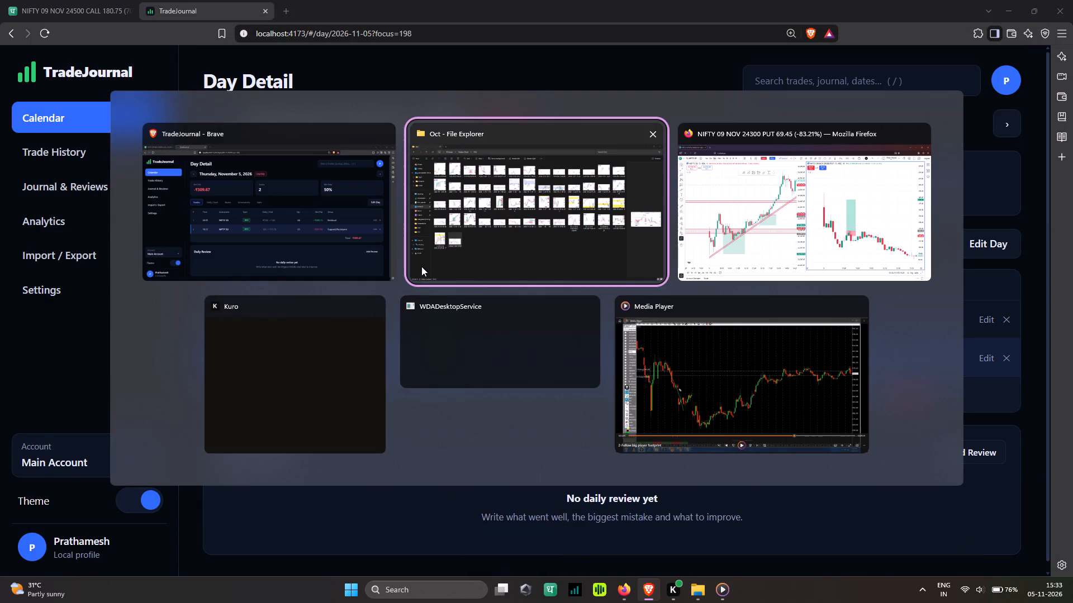
key("alt+Tab")
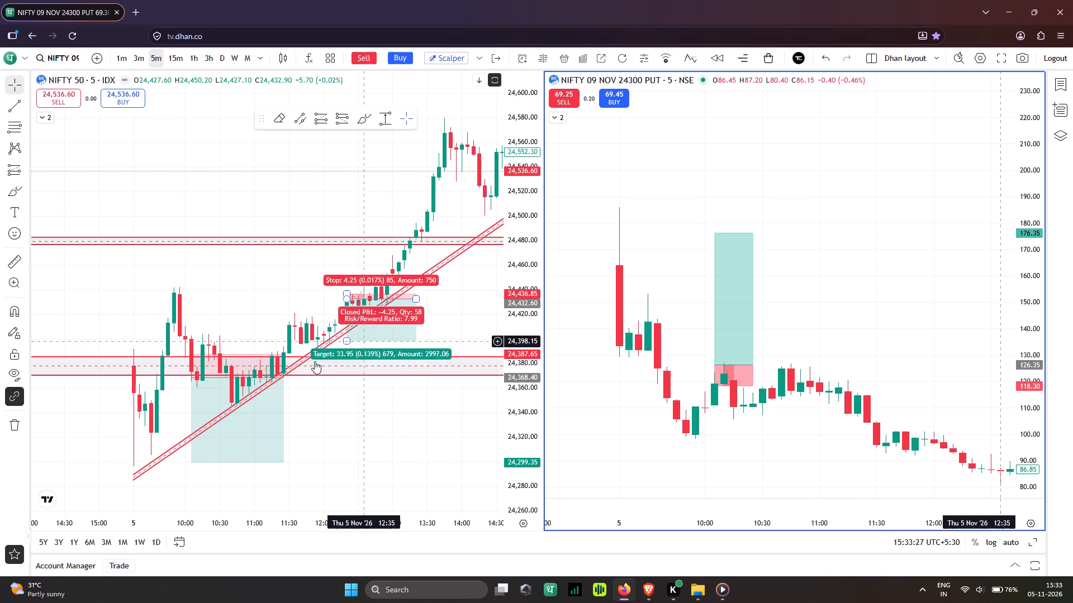
left_click(242, 400)
left_click(244, 420)
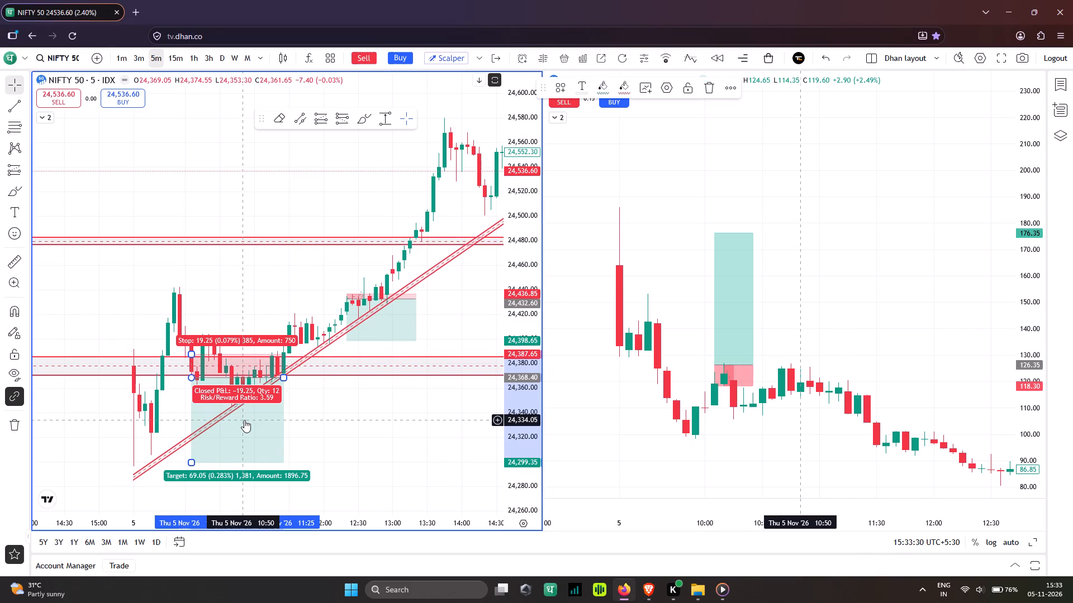
key("Delete")
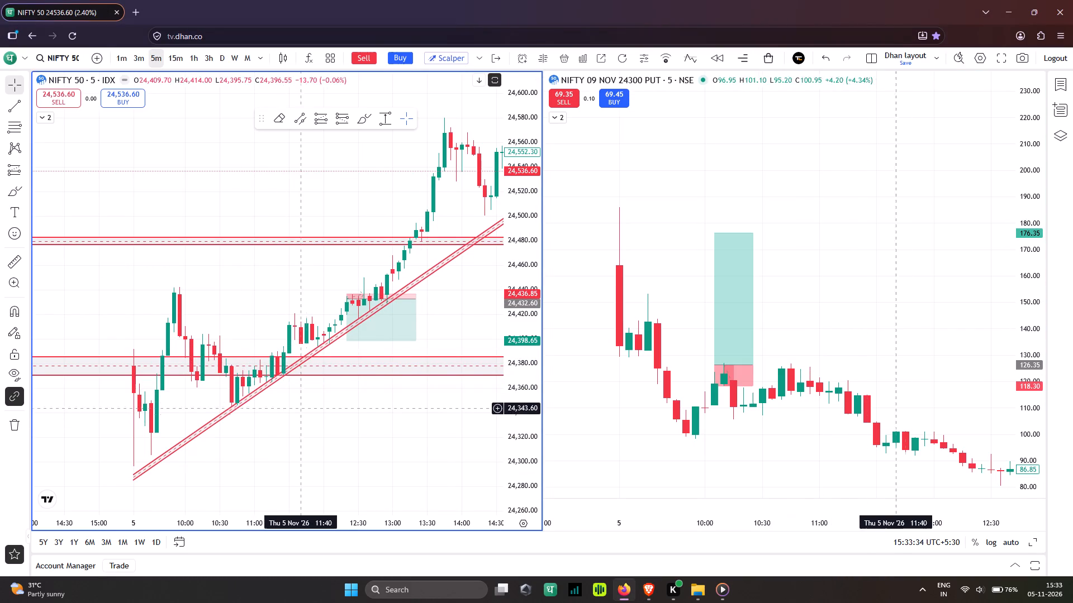
Change the NIFTY 24300 PUT chart's symbol to NIFTY 09 NOV 24400 PUT.
left_click_drag(311, 417, 154, 487)
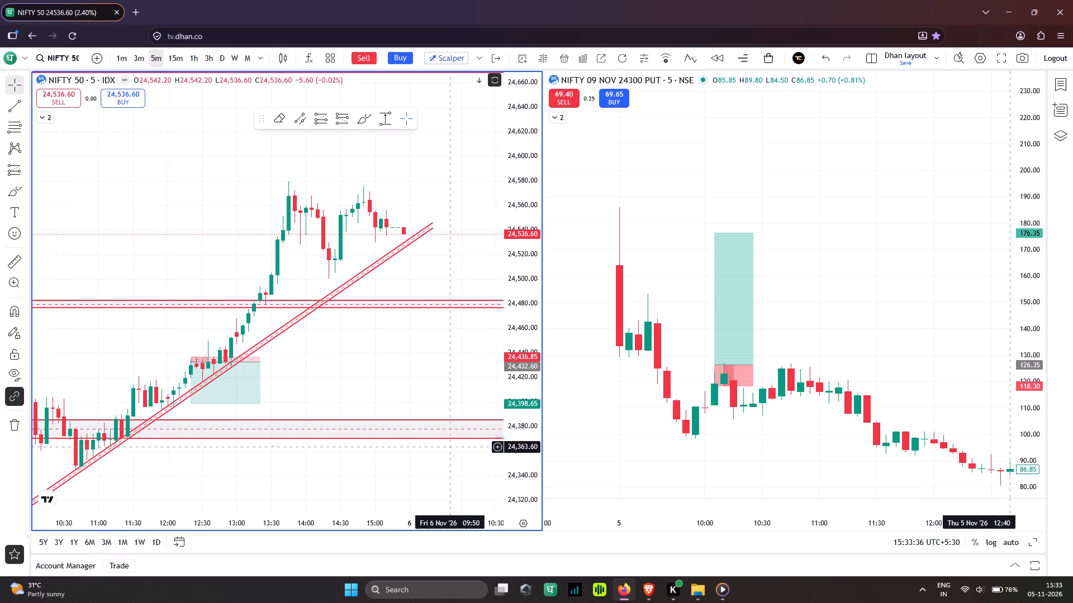
left_click_drag(515, 425, 522, 395)
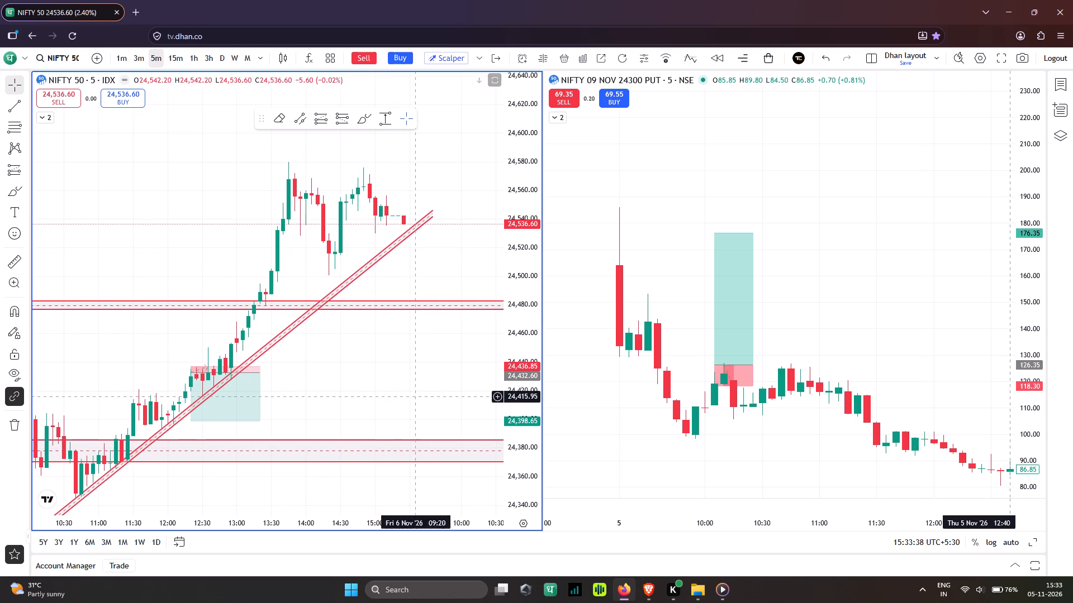
left_click(379, 403)
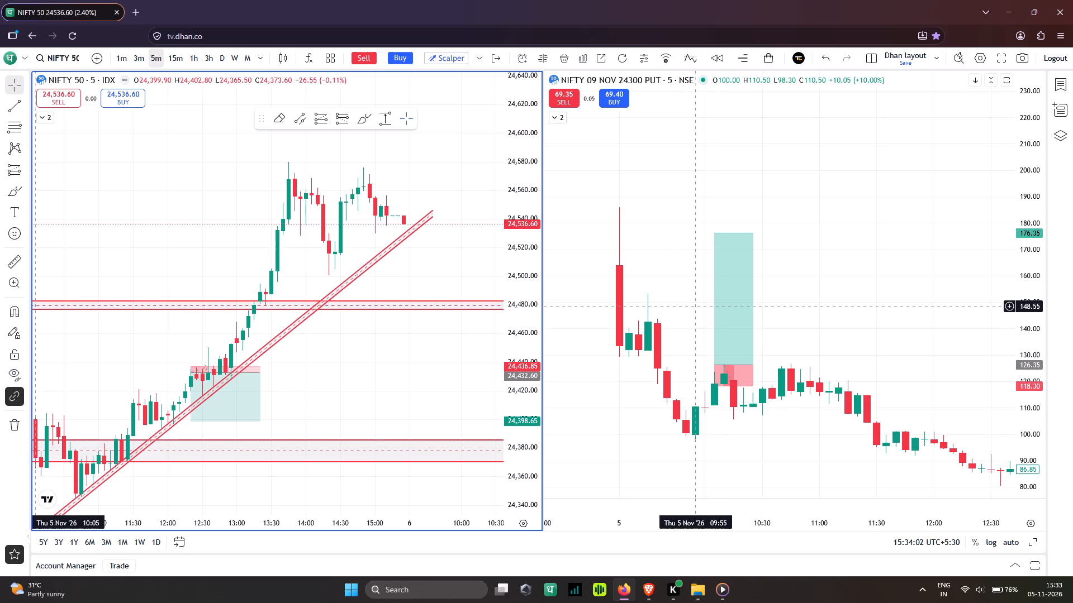
left_click(633, 80)
left_click(393, 168)
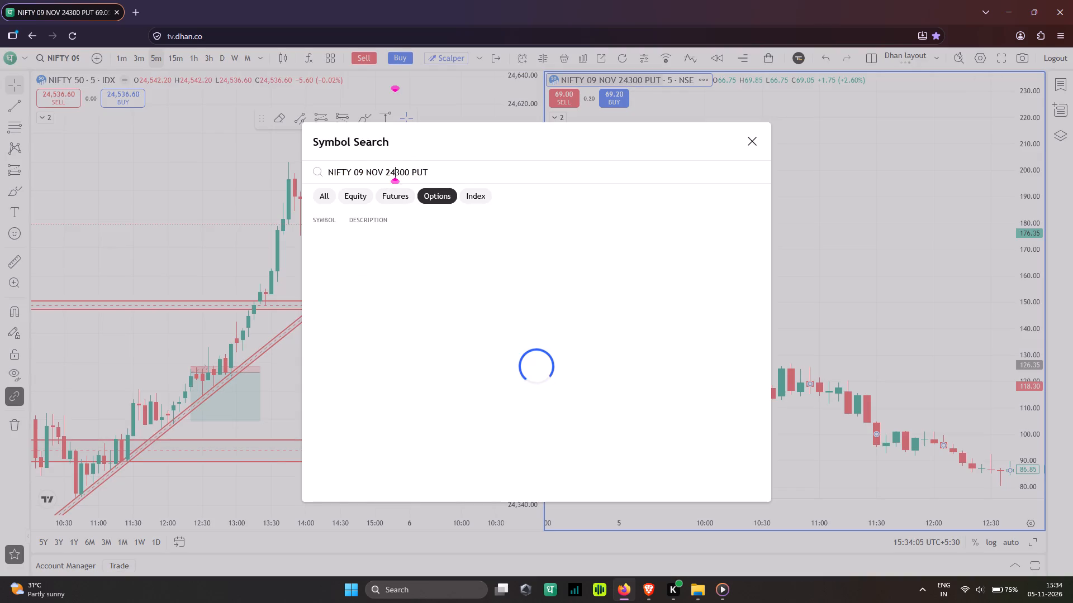
left_click(397, 170)
key("4")
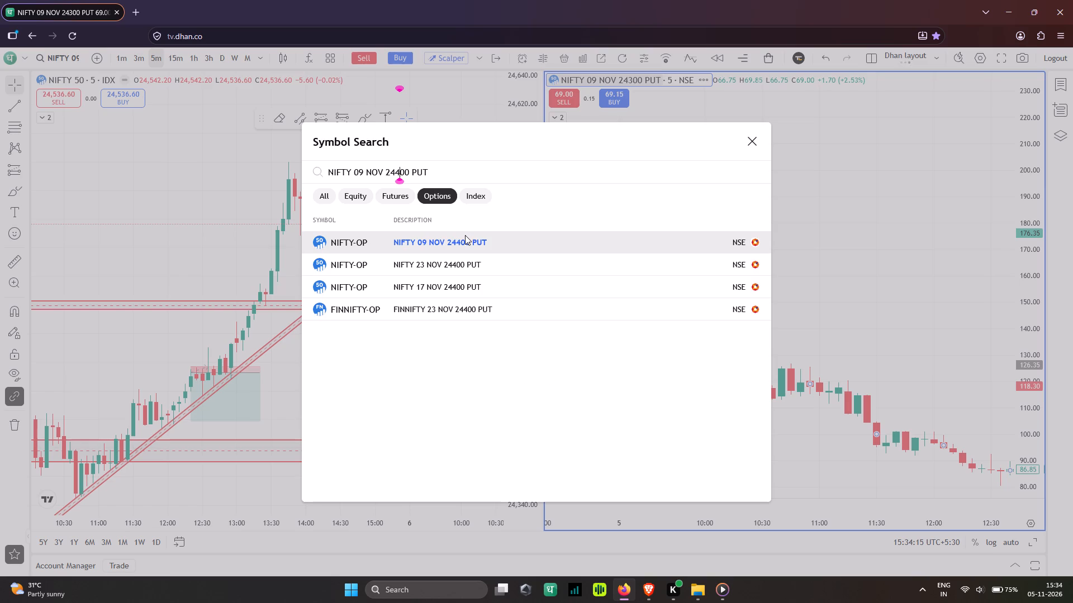
left_click(474, 243)
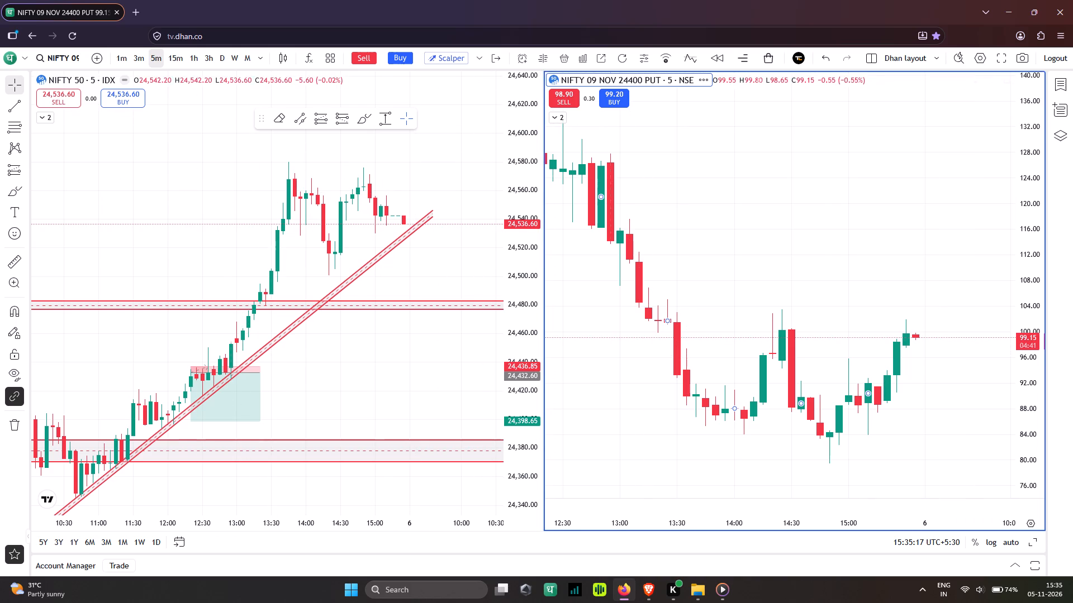
Draw a long position on the NIFTY 24400 PUT chart at the 5 Nov 12:30 candle, with entry at about 124.75.
left_click(314, 122)
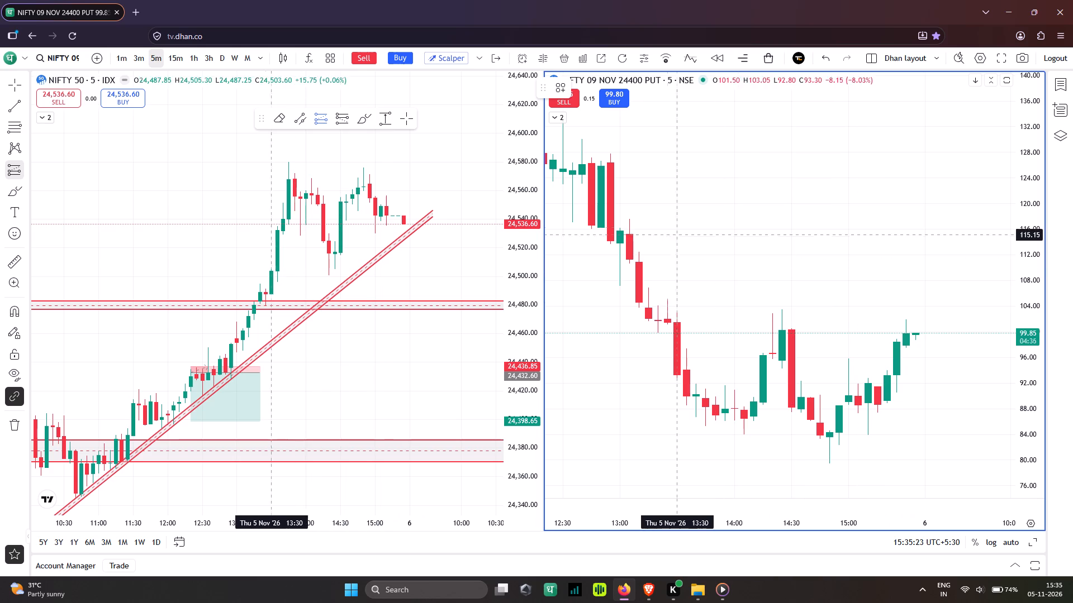
left_click(411, 122)
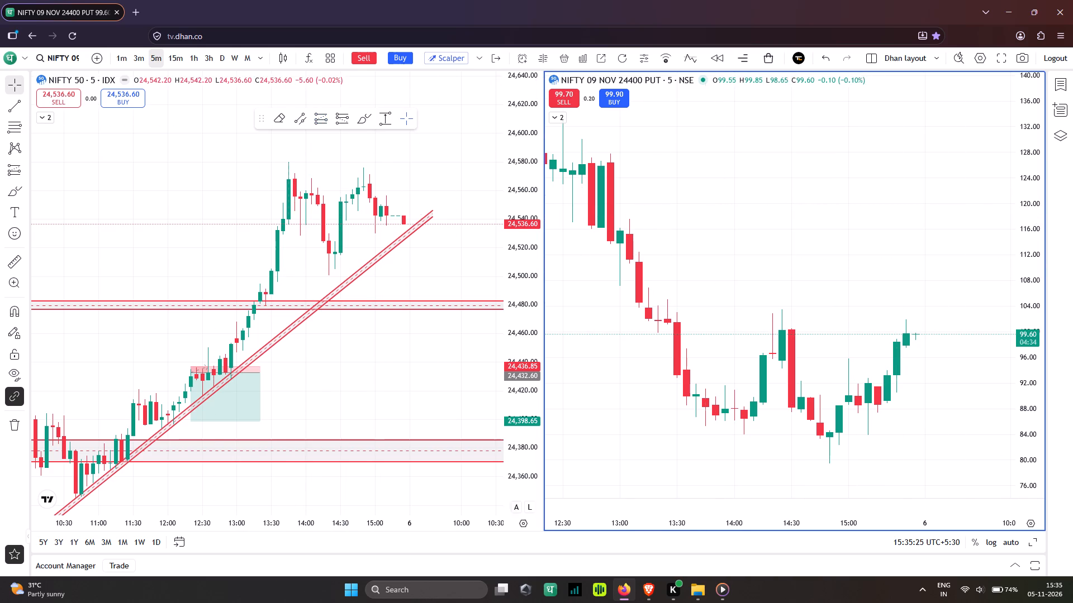
left_click_drag(708, 195, 886, 291)
left_click_drag(766, 209, 893, 341)
left_click_drag(814, 231, 896, 314)
left_click_drag(777, 303, 829, 414)
left_click_drag(760, 209, 864, 323)
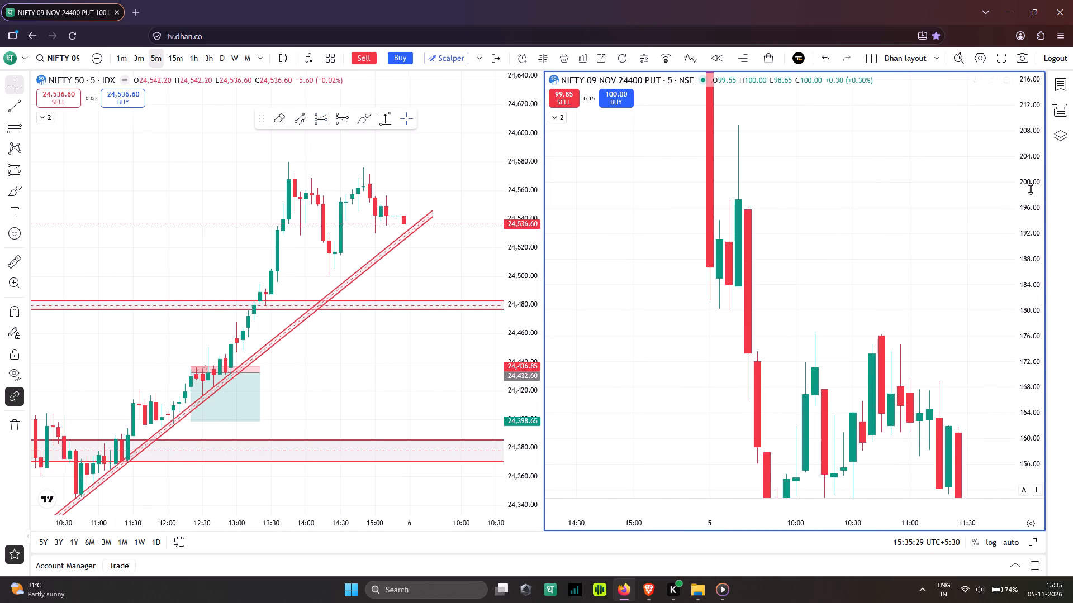
left_click_drag(1031, 189, 1018, 437)
left_click_drag(879, 430, 751, 405)
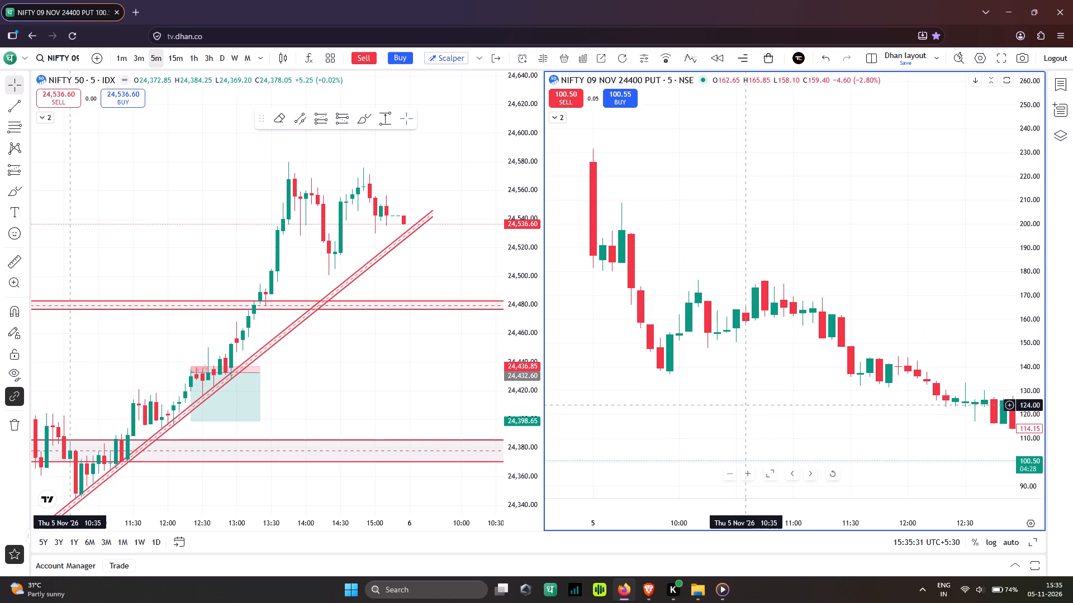
left_click_drag(834, 370, 643, 375)
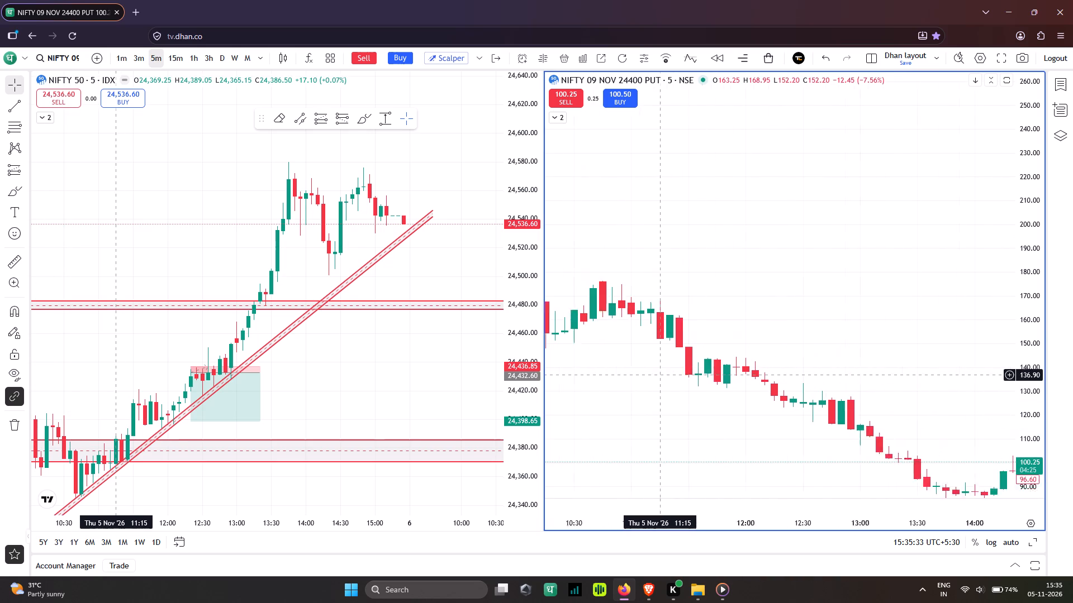
left_click_drag(643, 375, 638, 375)
left_click_drag(722, 444, 671, 400)
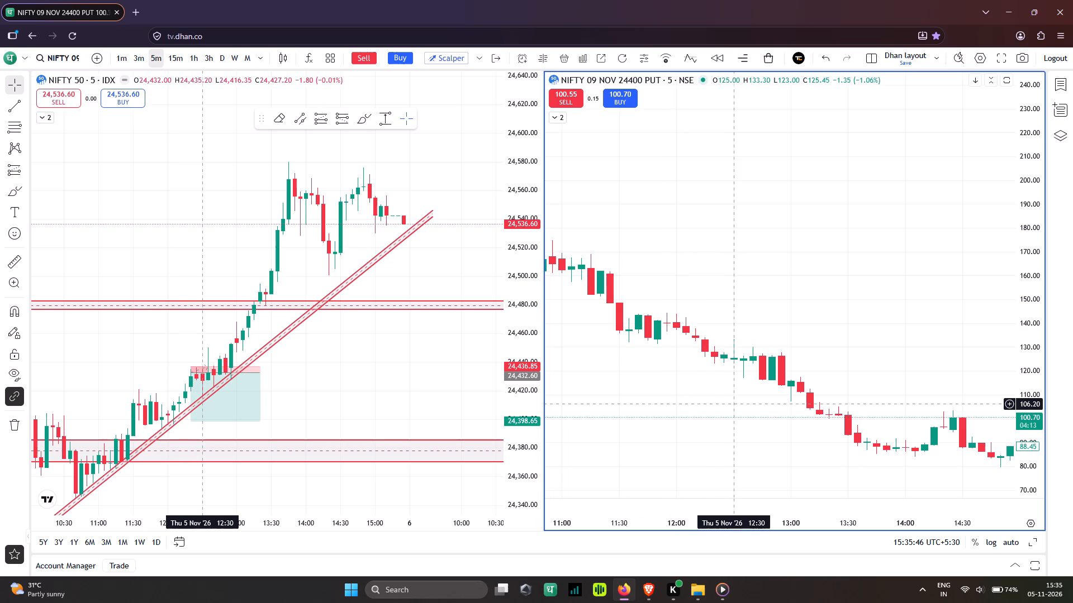
left_click(312, 127)
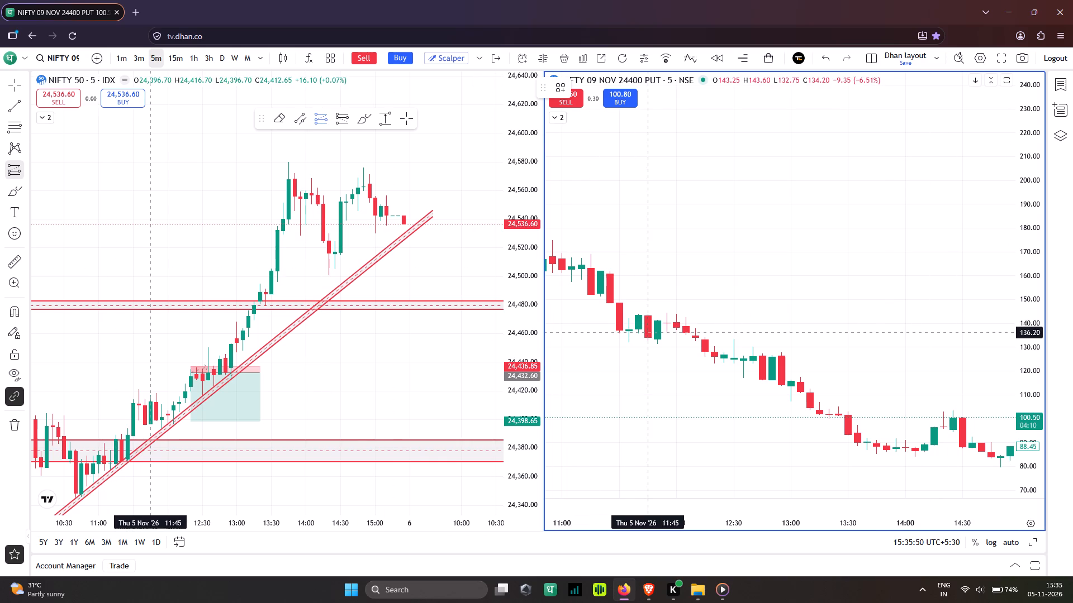
left_click(732, 360)
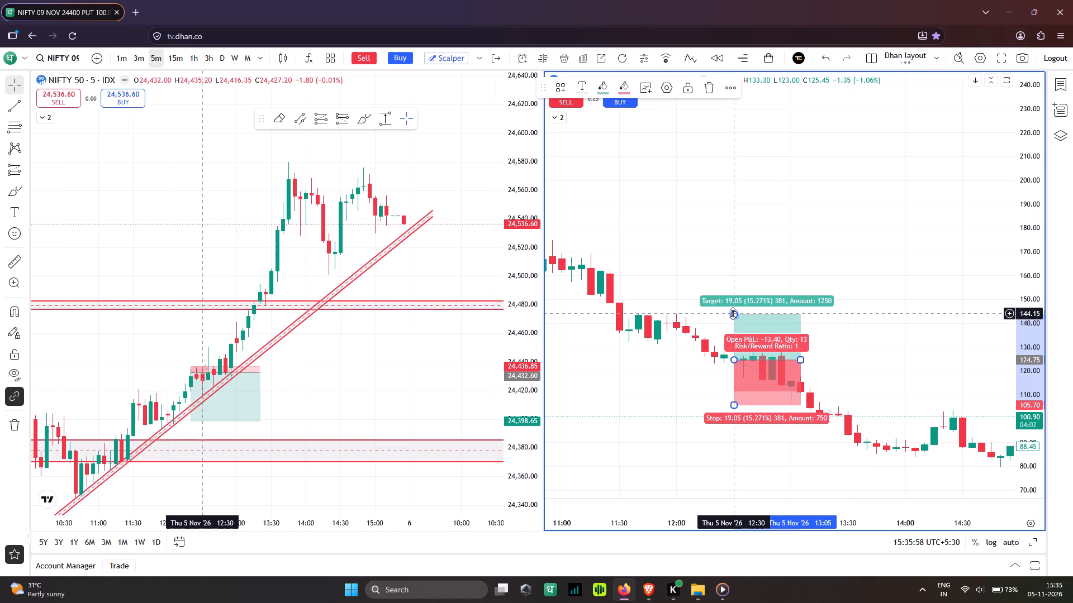
Shift the whole long position on the NIFTY 24400 PUT chart up to an entry price of about 125.90.
left_click_drag(747, 361, 739, 357)
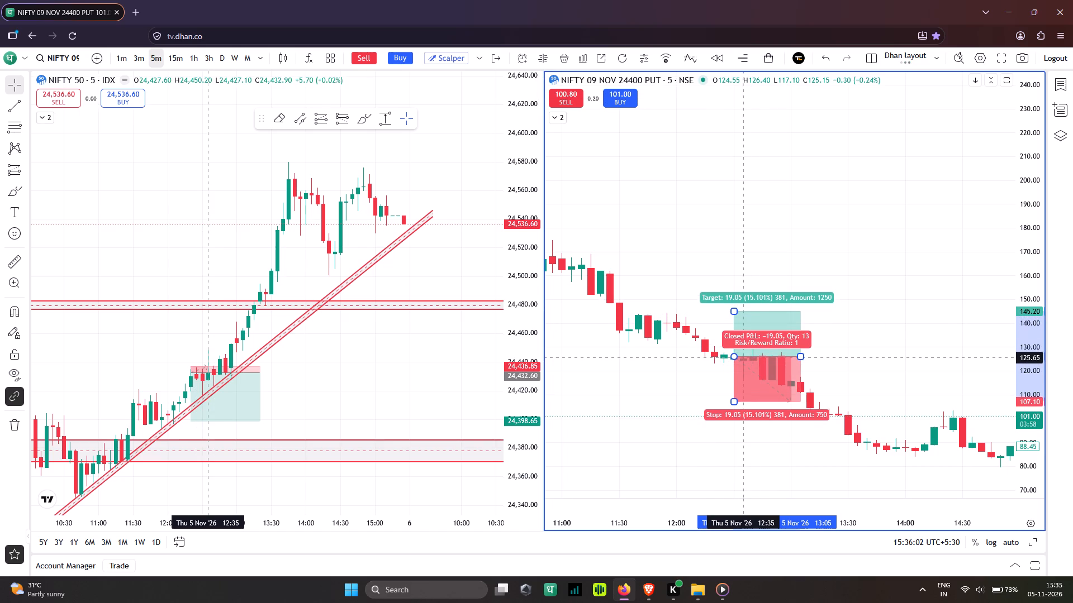
left_click_drag(739, 357, 739, 358)
left_click(684, 377)
Tighten the stop level of the NIFTY 24400 PUT long position to about 122.85.
left_click_drag(734, 401, 728, 378)
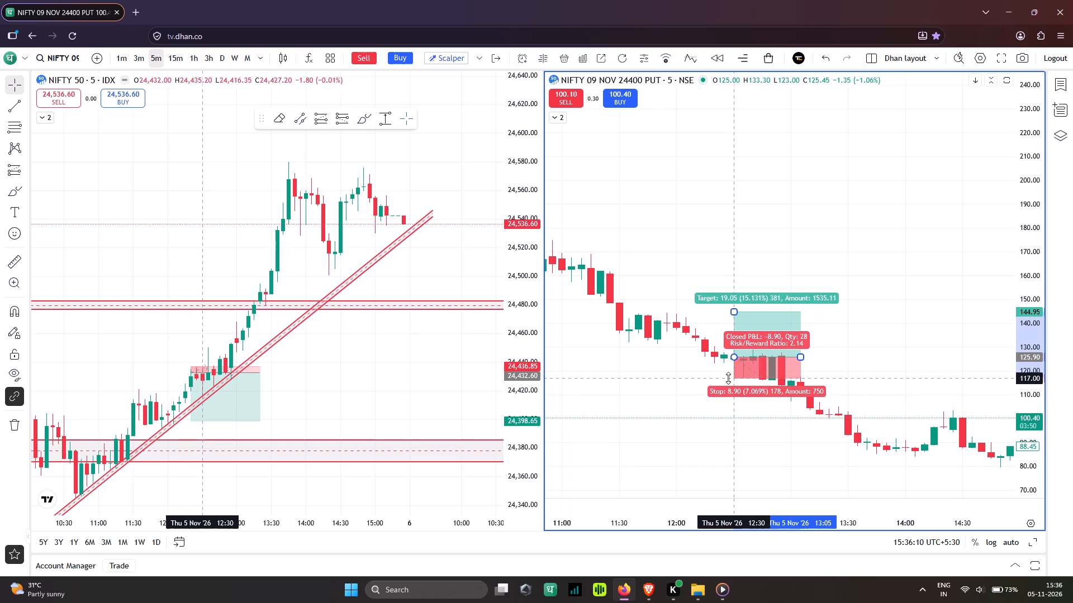
left_click_drag(728, 378, 725, 361)
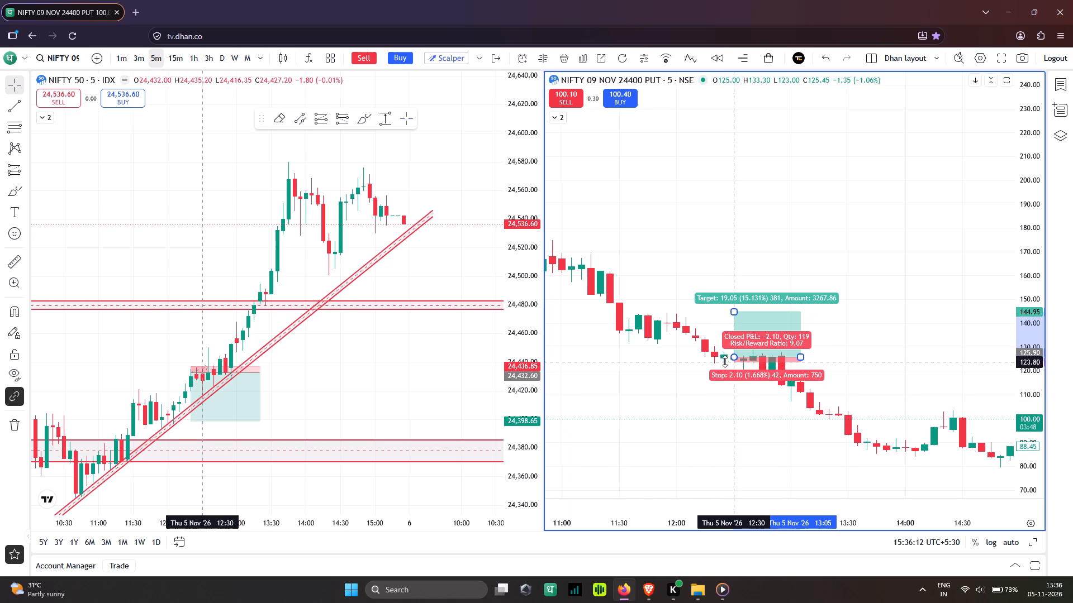
left_click_drag(725, 361, 728, 362)
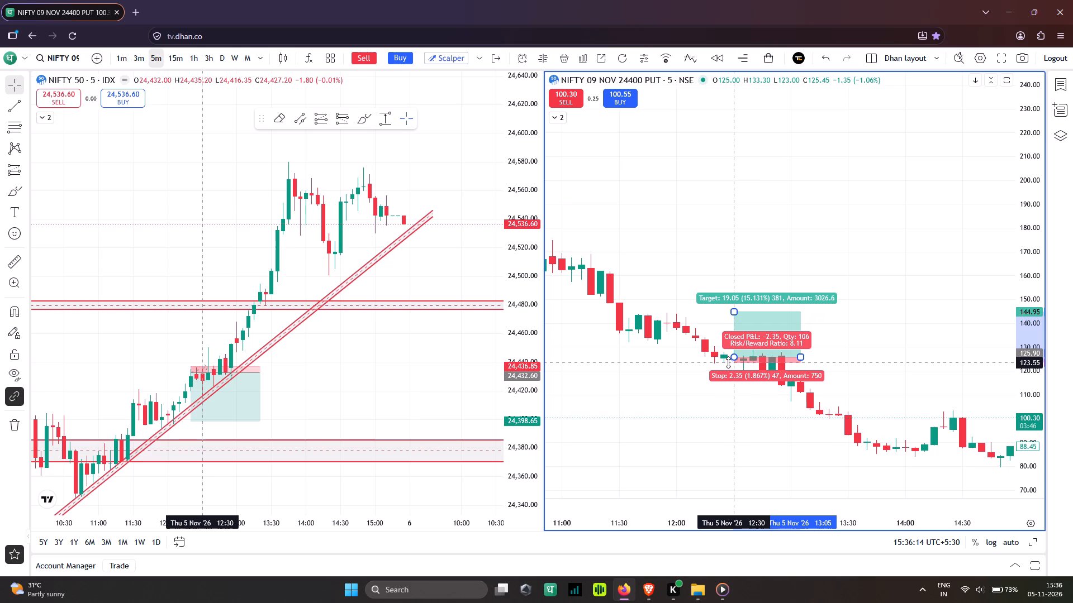
left_click_drag(728, 362, 730, 365)
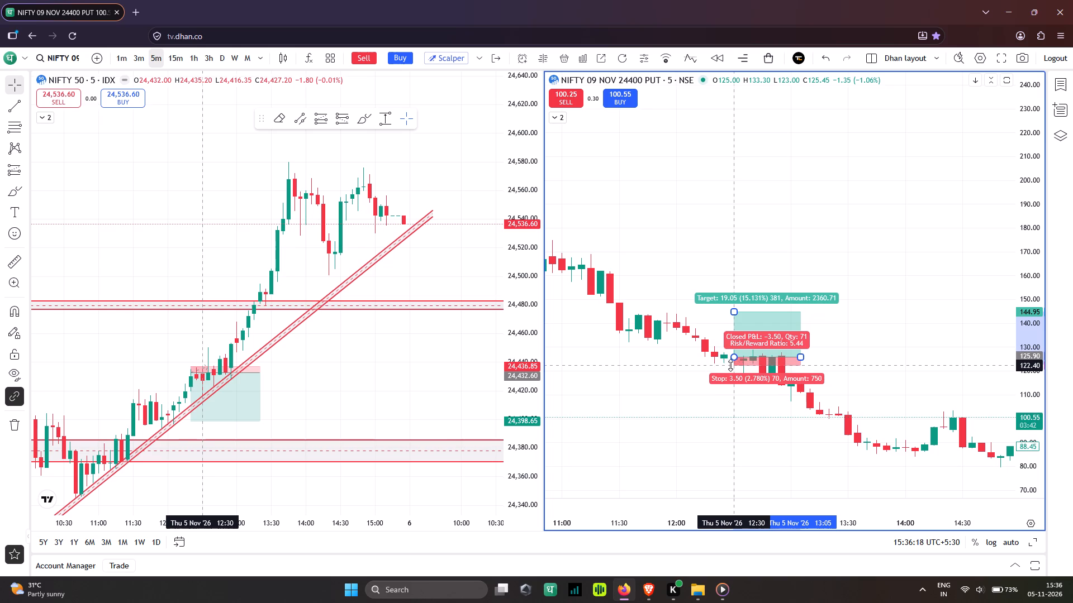
left_click_drag(730, 365, 730, 364)
left_click(889, 324)
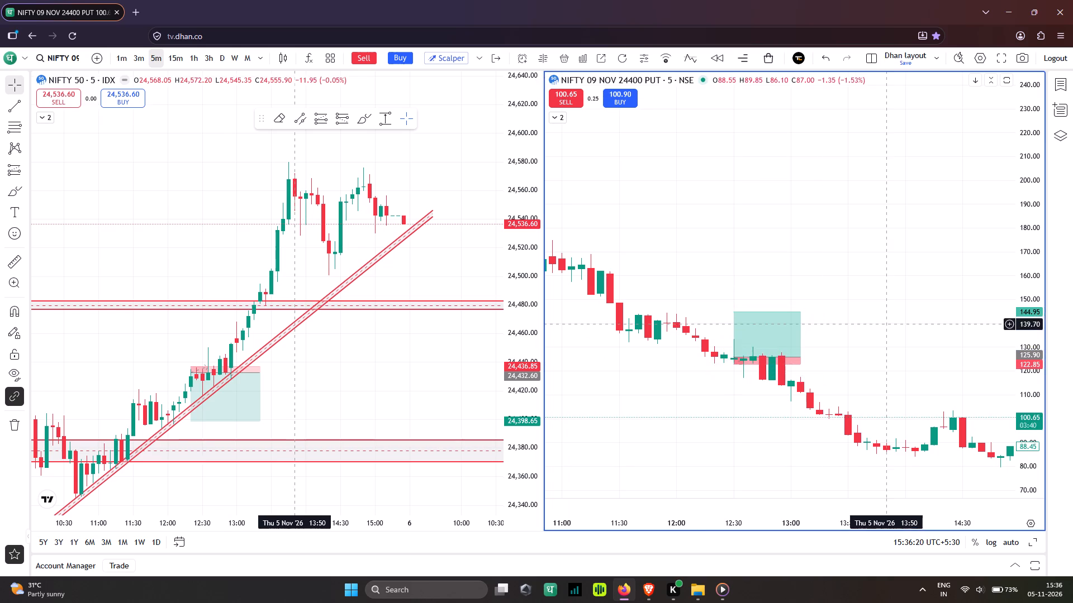
left_click_drag(876, 320, 945, 272)
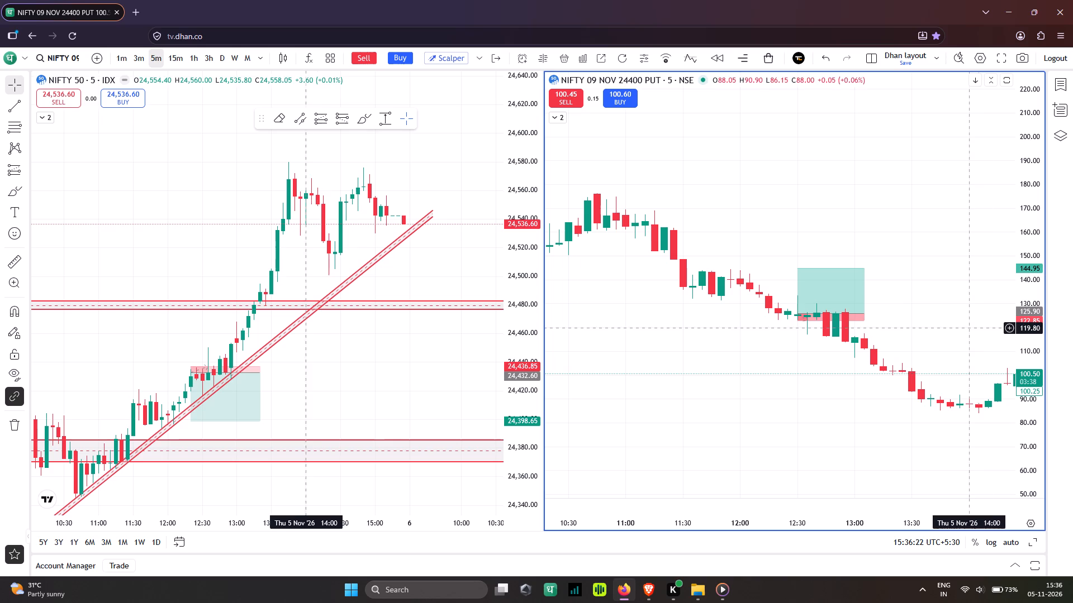
Fine-tune the stop level of the long position on the NIFTY 24400 PUT chart to about 122.80.
left_click_drag(1031, 356, 993, 115)
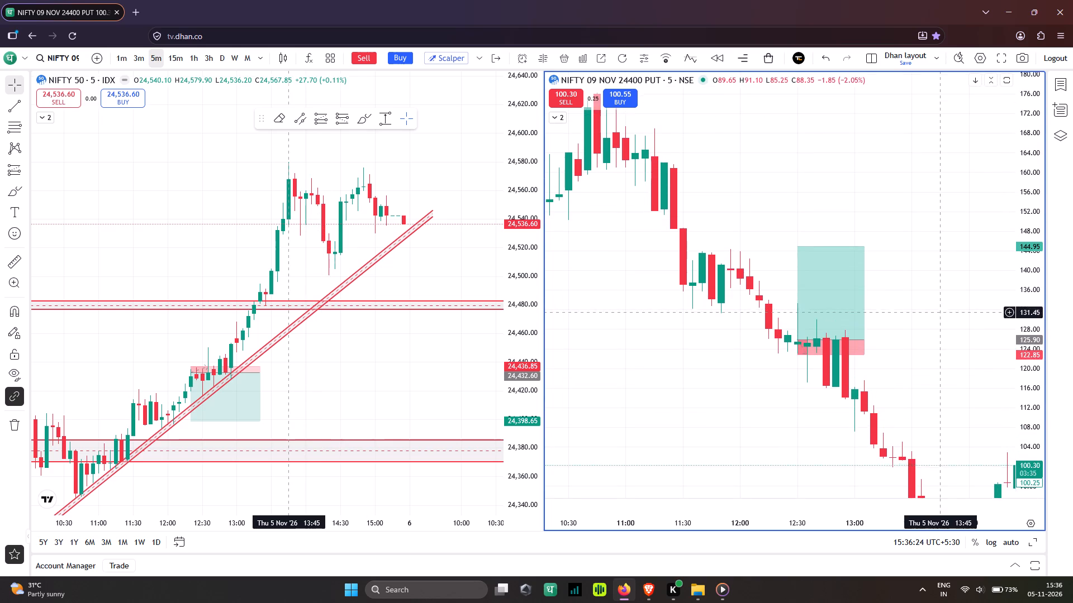
left_click_drag(938, 316, 917, 360)
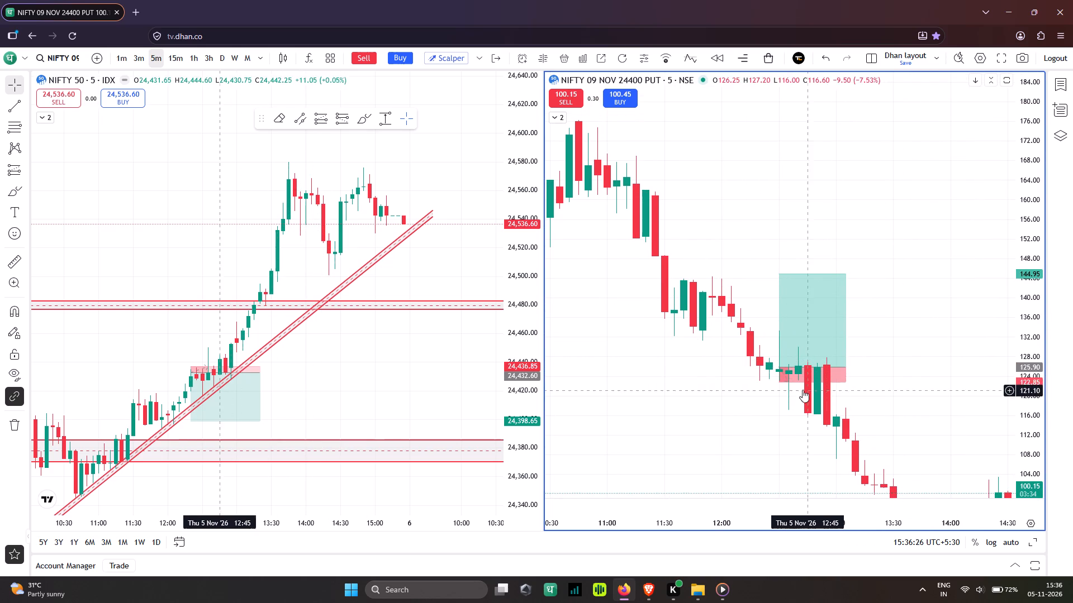
left_click_drag(778, 379, 775, 377)
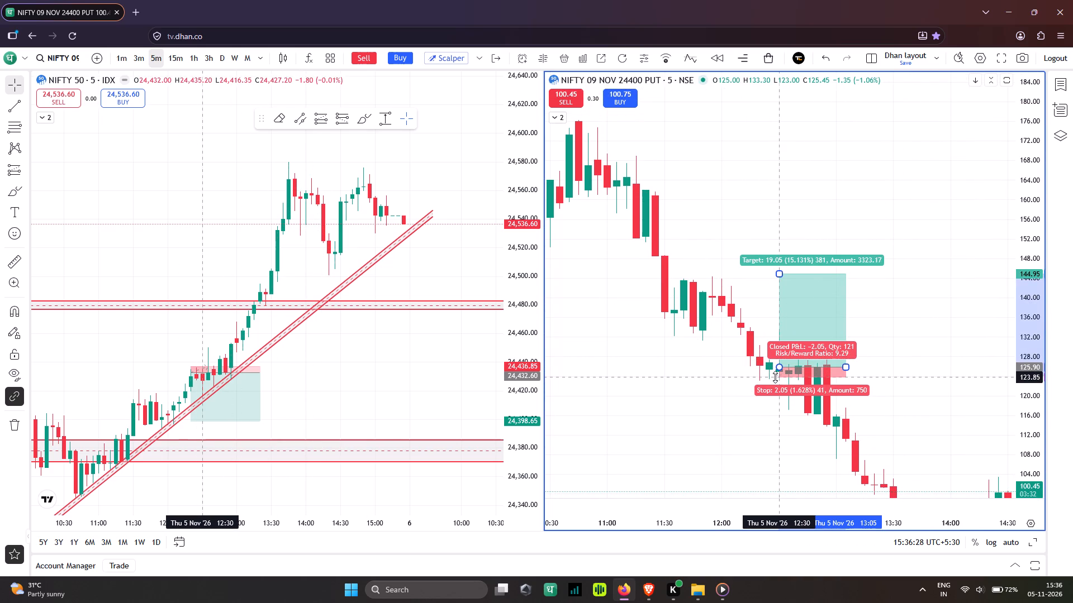
left_click_drag(775, 377, 772, 381)
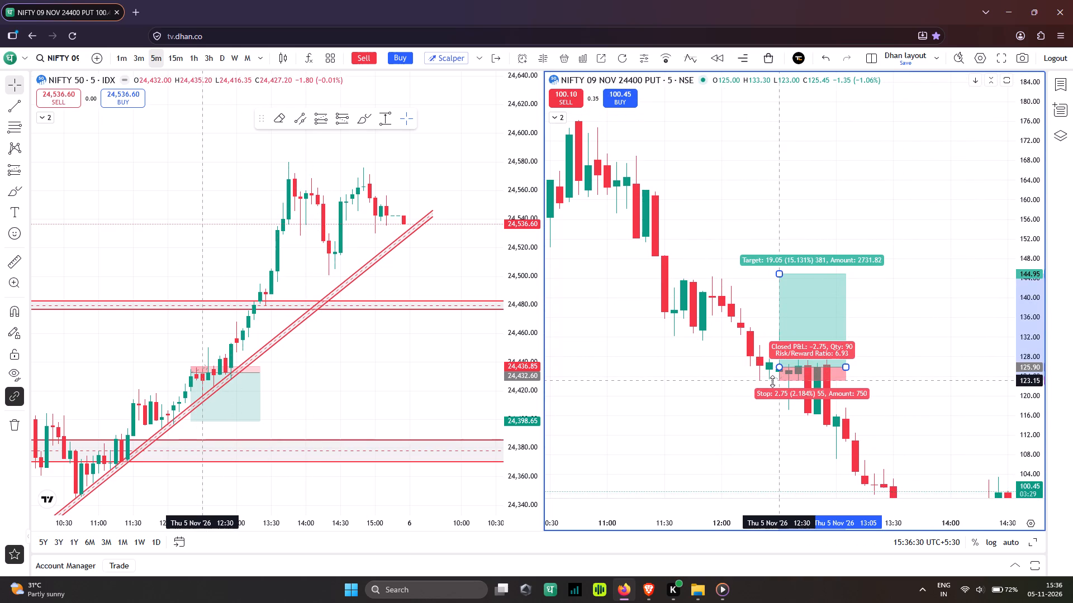
left_click_drag(772, 381, 772, 382)
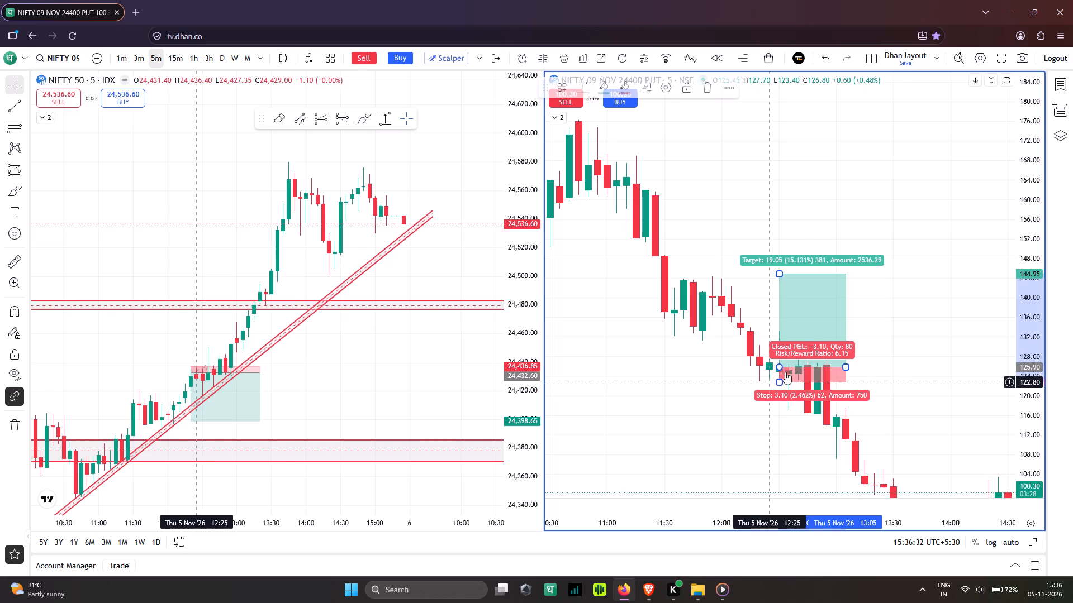
left_click(932, 324)
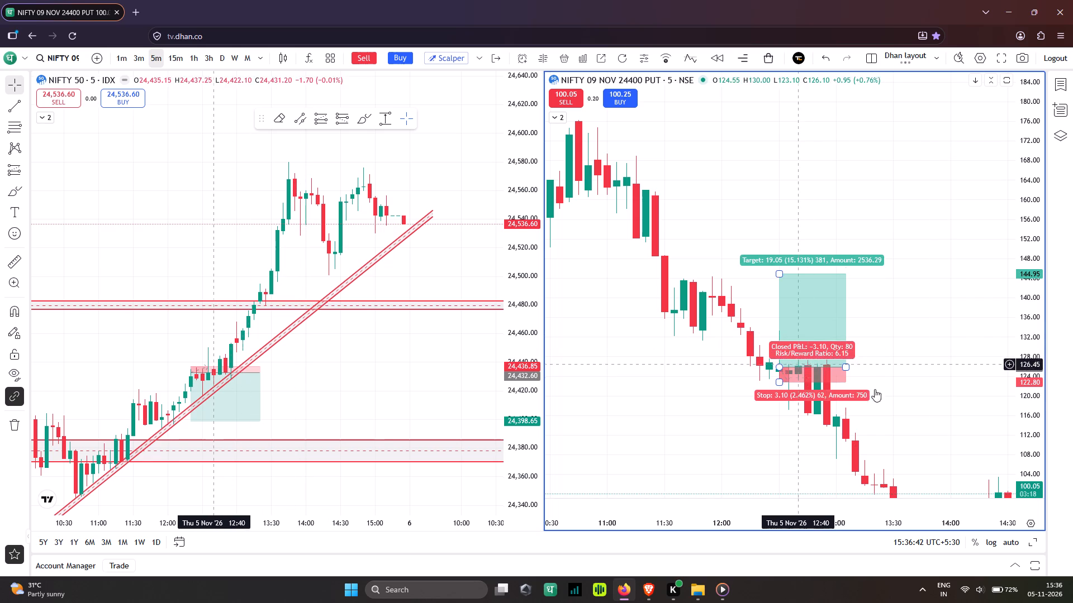
Switch to TradeJournal and start a new trade with instrument type Option and symbol NIFTY 50.
key("alt+Tab")
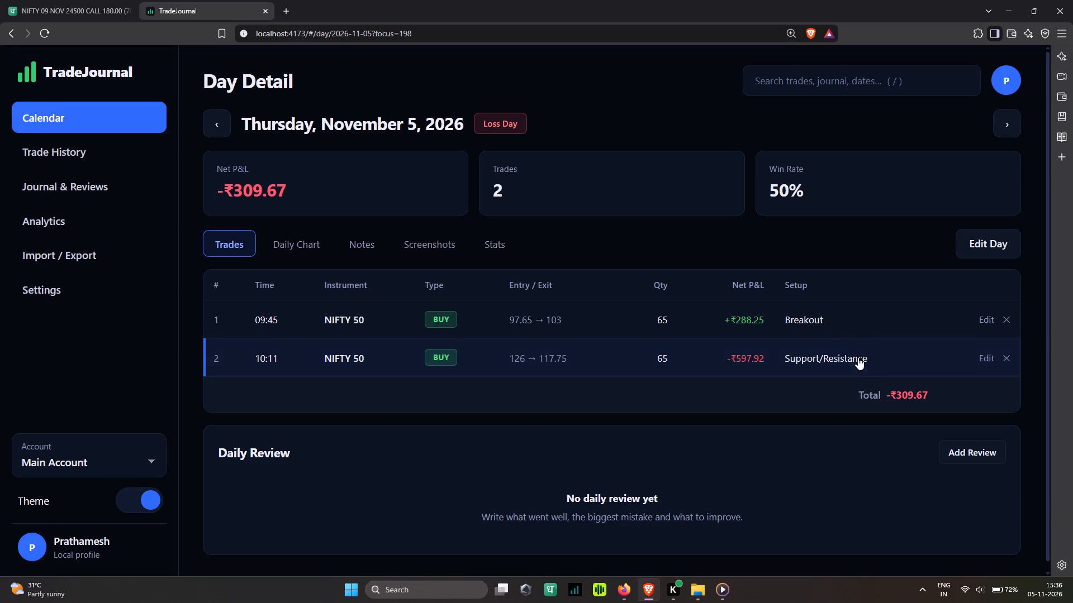
left_click(80, 74)
scroll(717, 491, "down", 4)
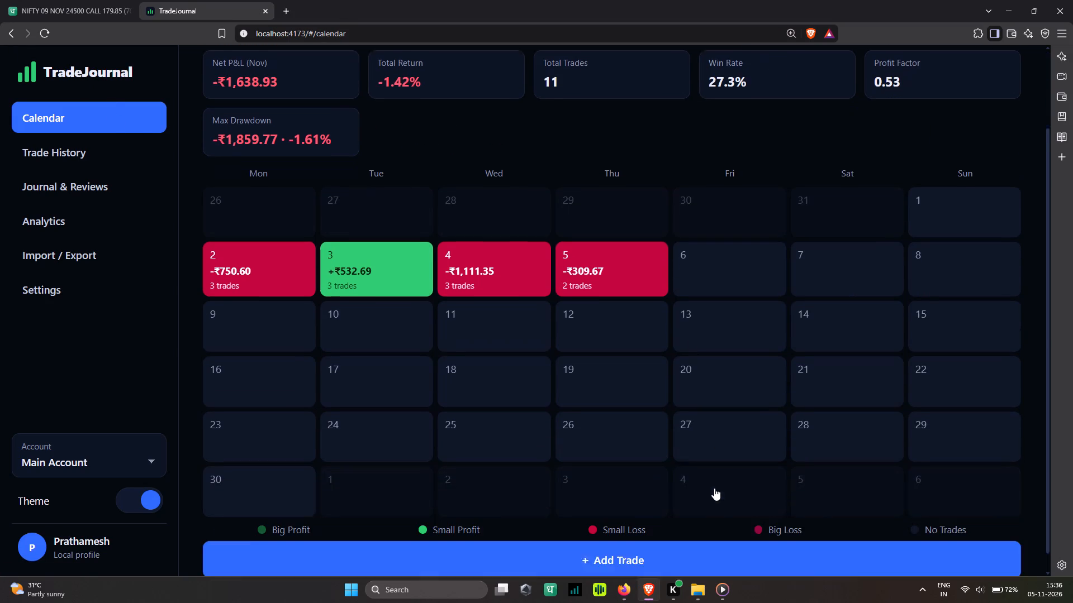
left_click(700, 541)
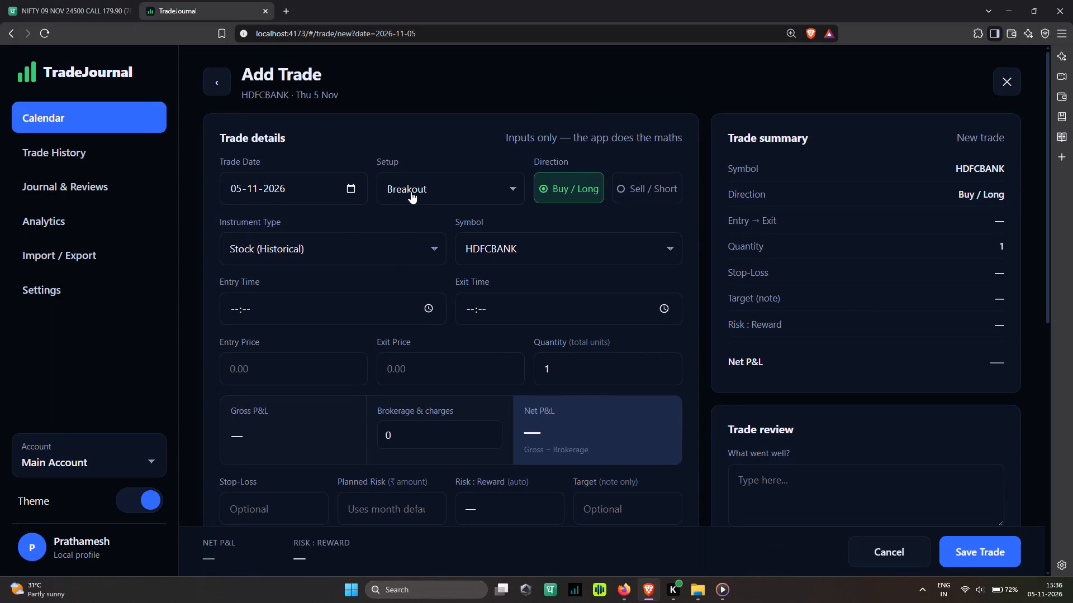
key("alt+Tab")
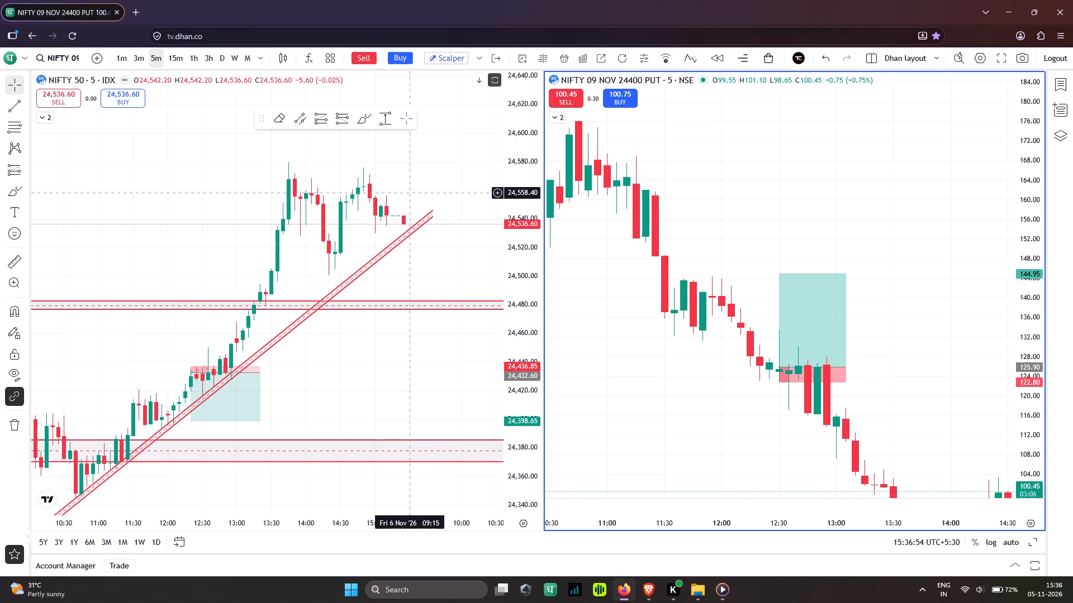
key("alt+Tab")
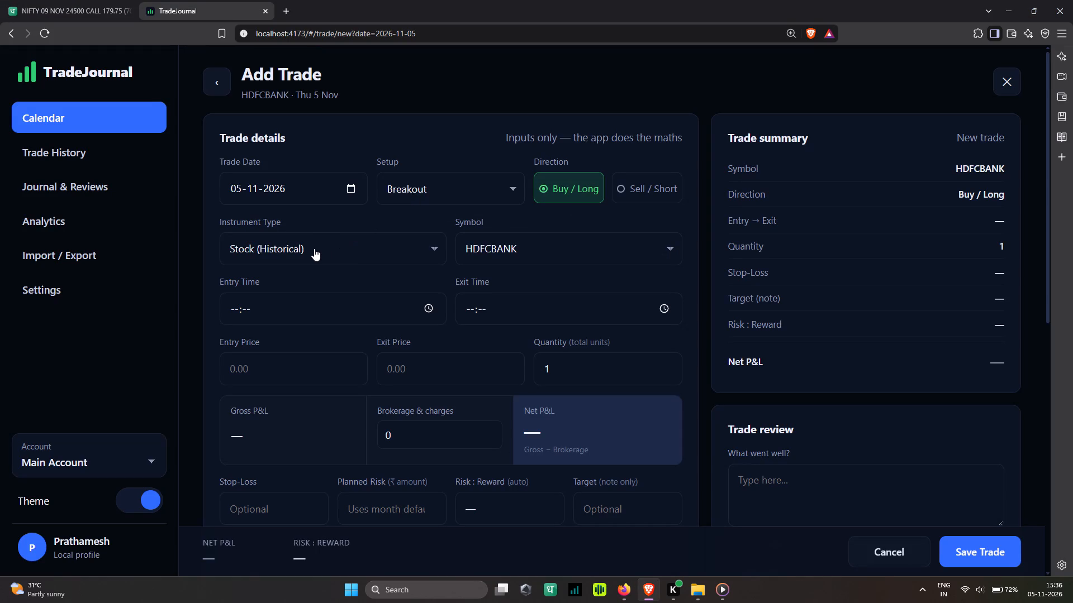
left_click(314, 248)
left_click(293, 282)
left_click(585, 234)
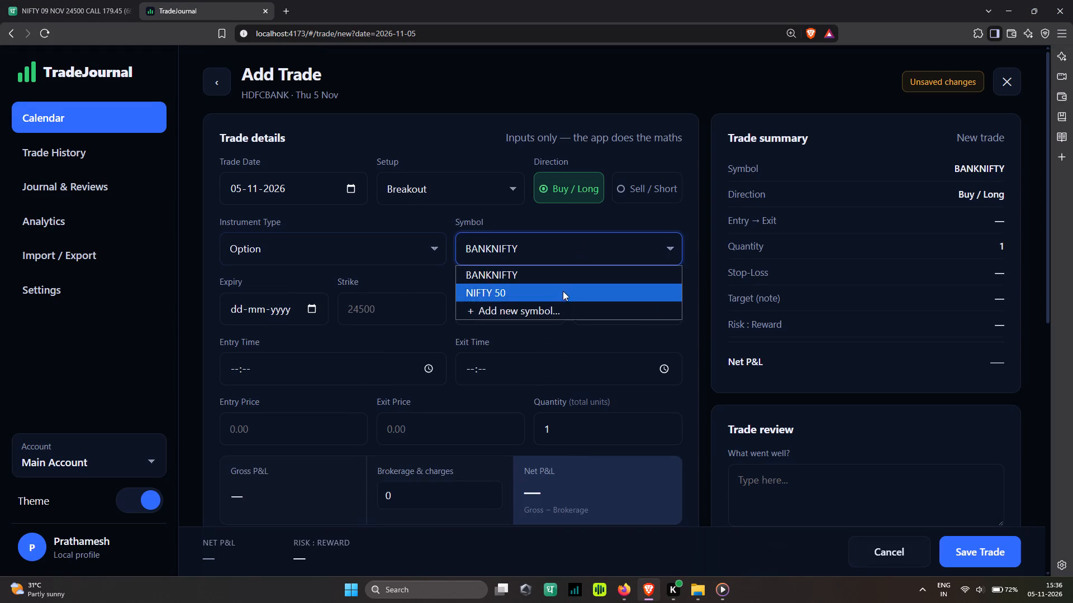
left_click(561, 293)
Specify the option contract with expiry 09-11-2026, strike 24400, option type PE and moneyness ATM.
left_click(233, 311)
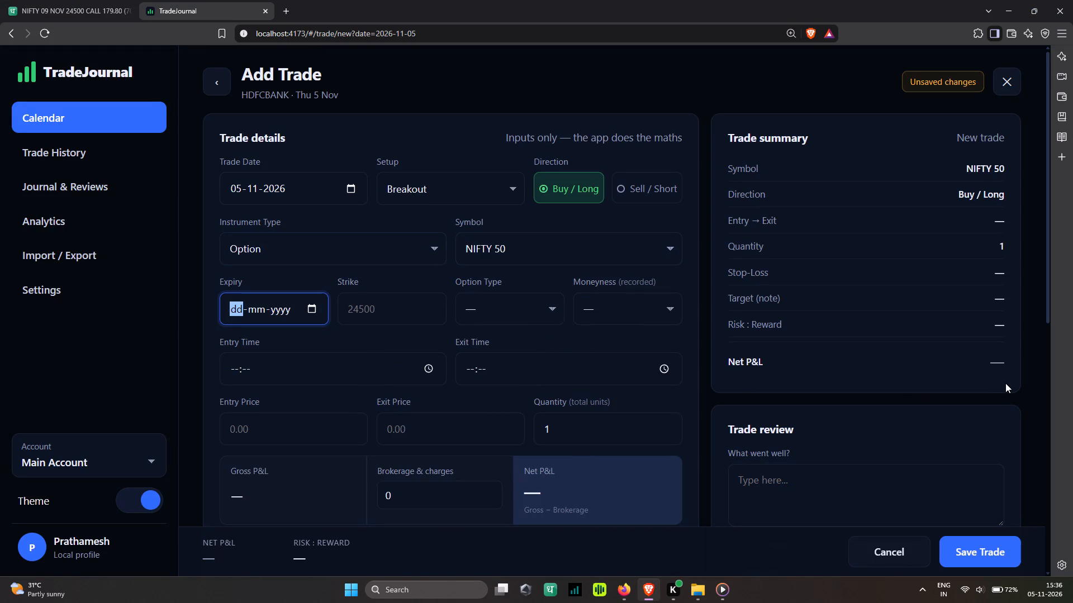
key("0")
key("9")
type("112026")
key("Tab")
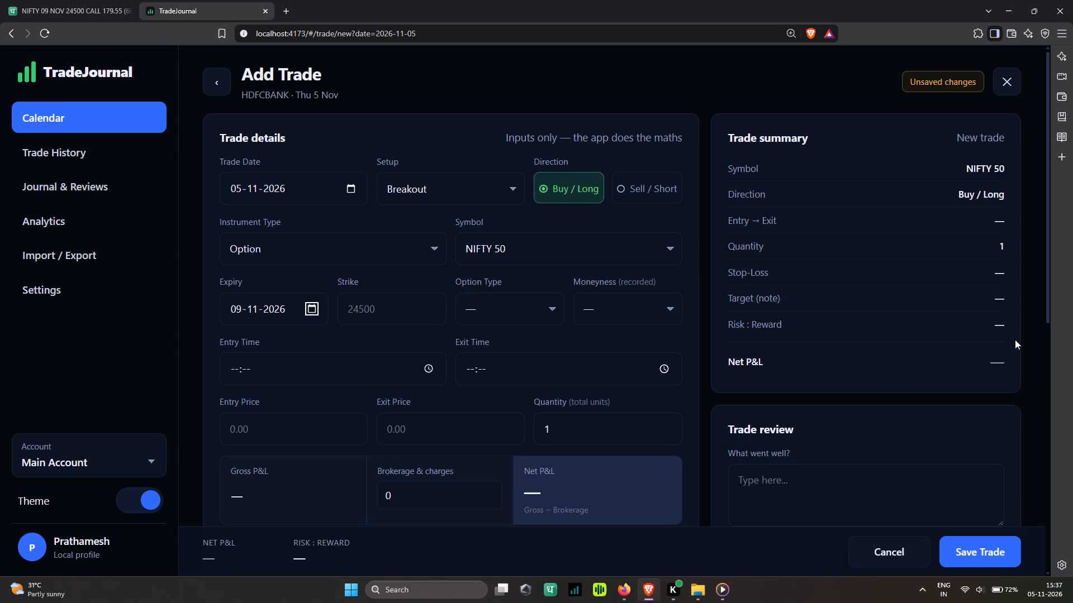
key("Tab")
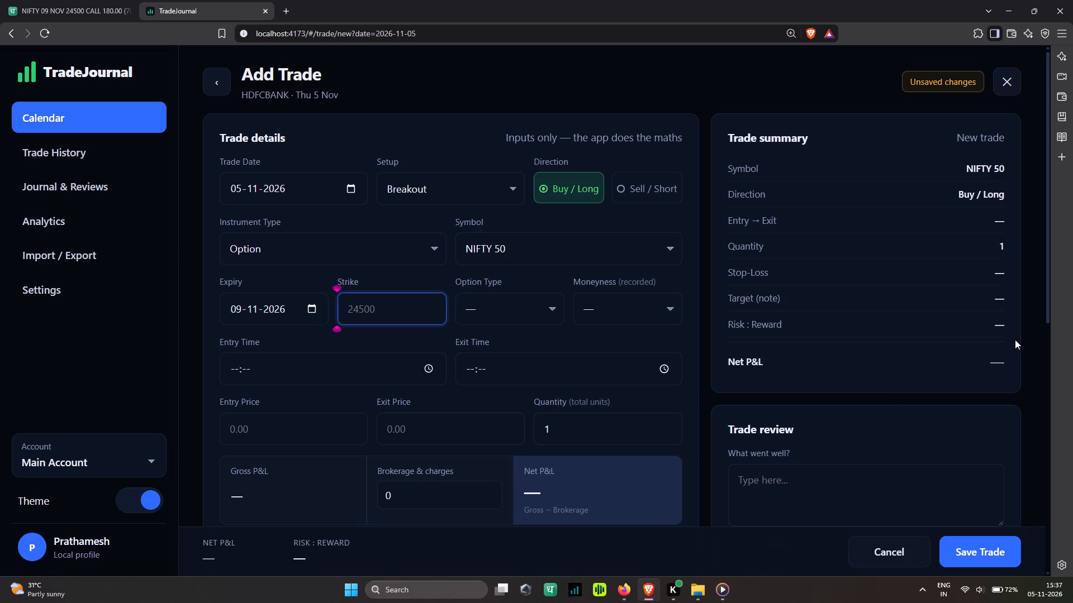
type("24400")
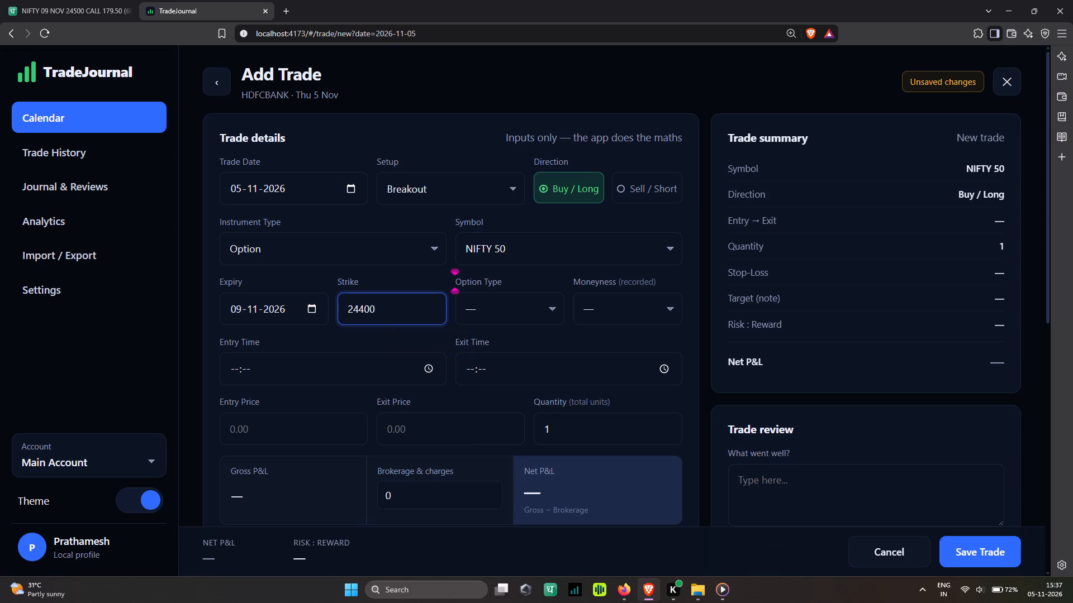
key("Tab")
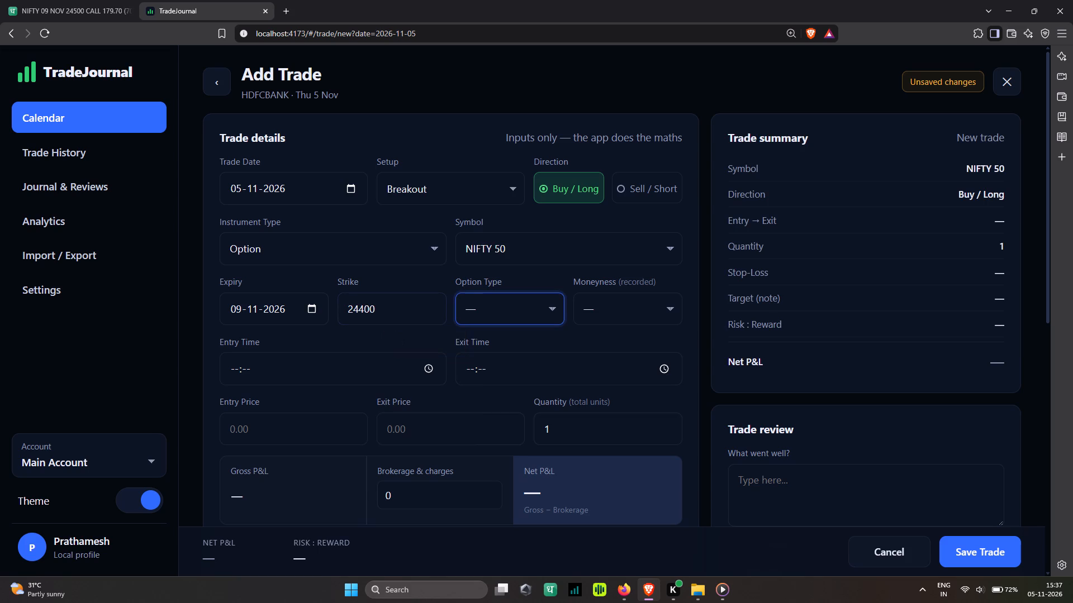
left_click(516, 301)
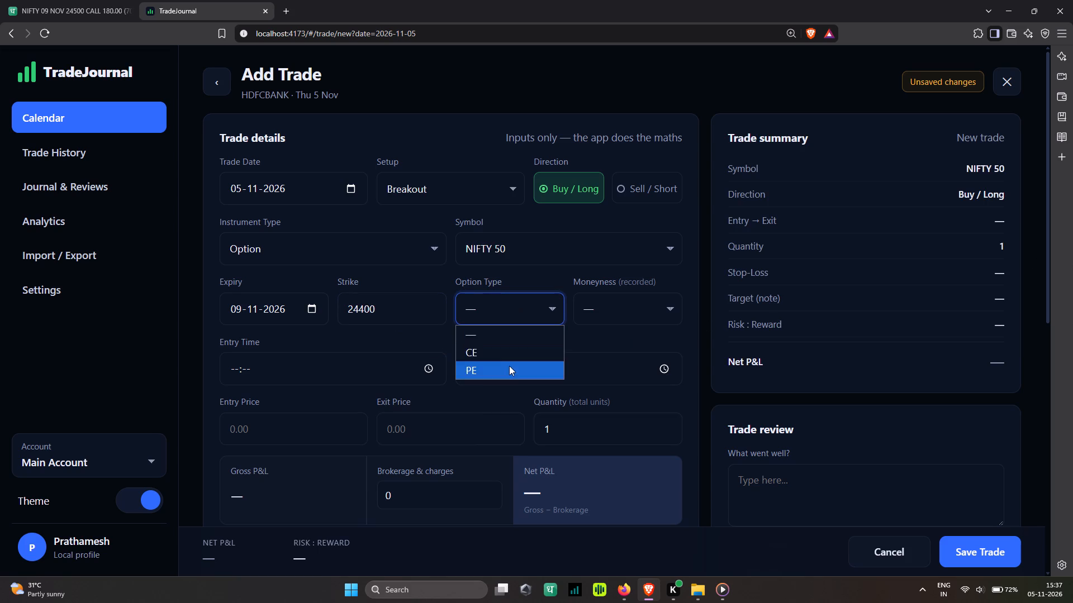
left_click(509, 370)
left_click(653, 308)
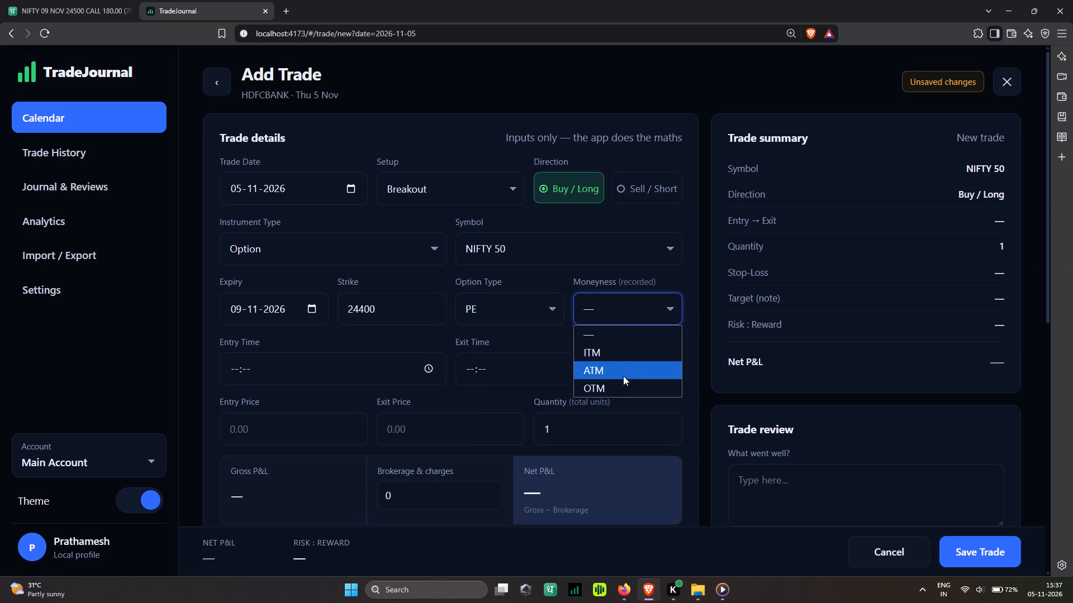
left_click(623, 376)
Set the trade's entry time to 12:30 and its exit time to 12:34.
left_click(239, 372)
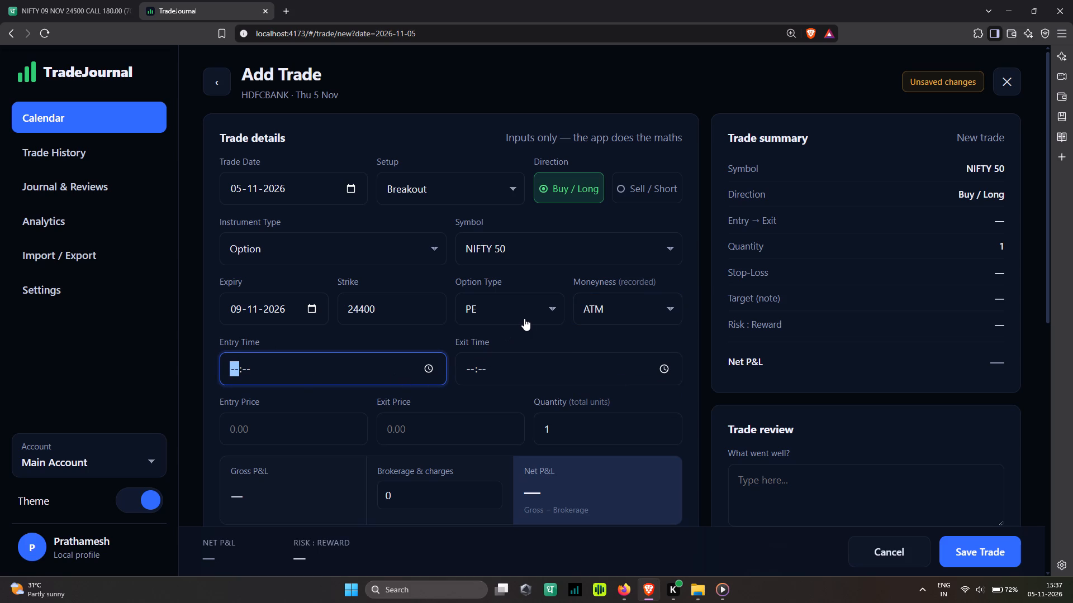
key("1")
key("2")
type("30")
key("Tab")
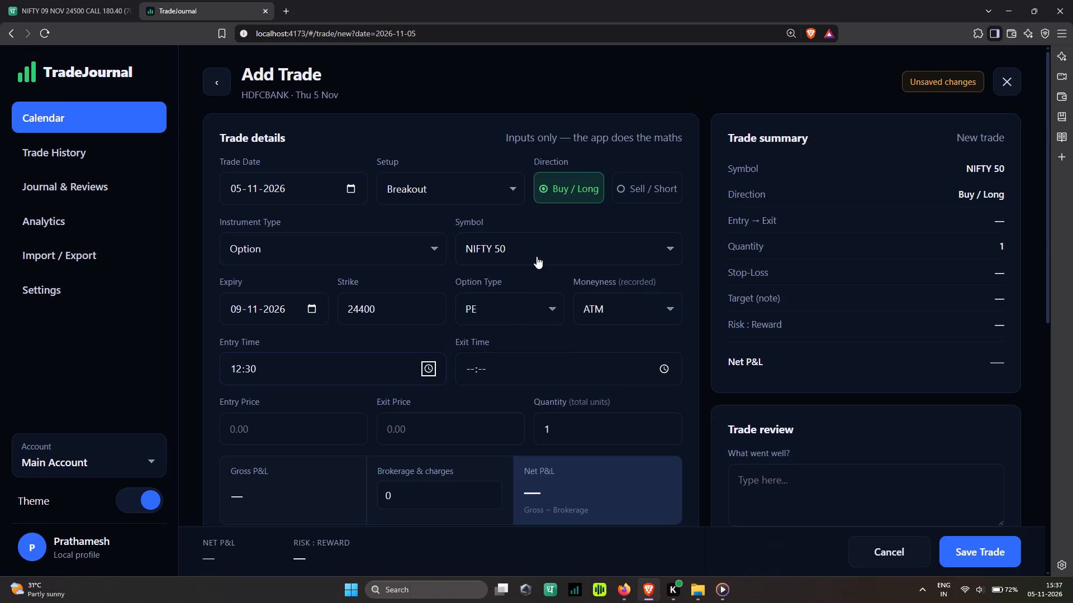
key("Tab")
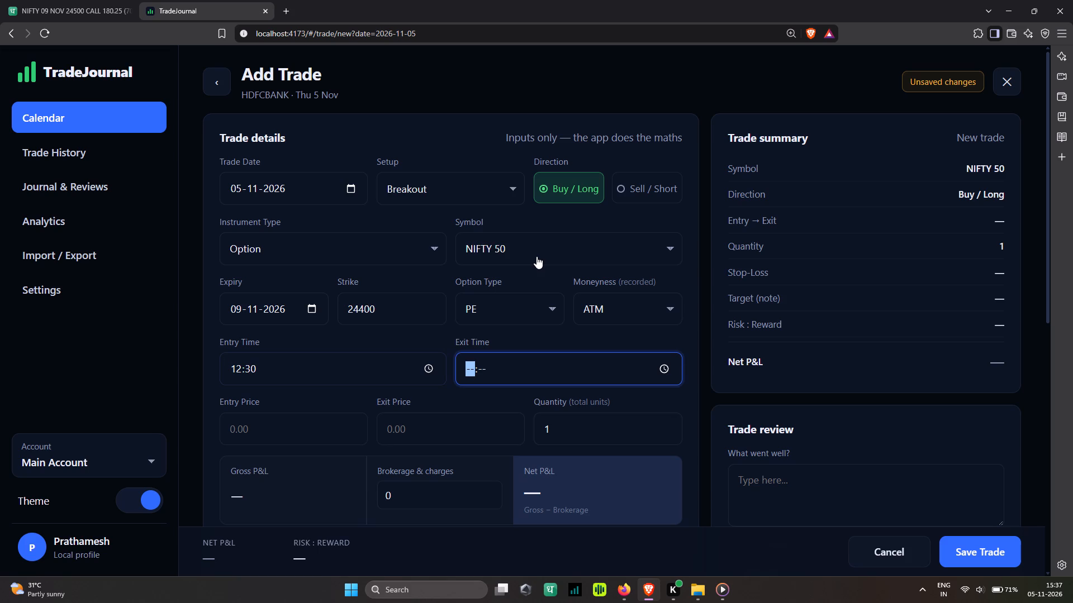
key("1")
key("2")
key("3")
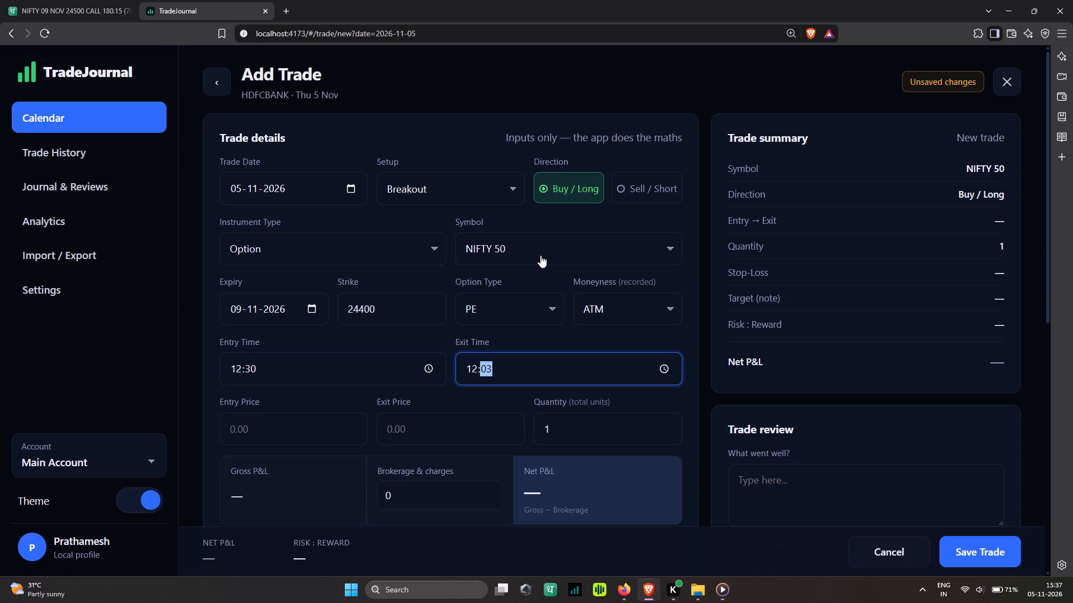
key("4")
key("Tab")
Enter an entry price of 125.30 and an exit price of 128.90 for the trade.
key("Tab")
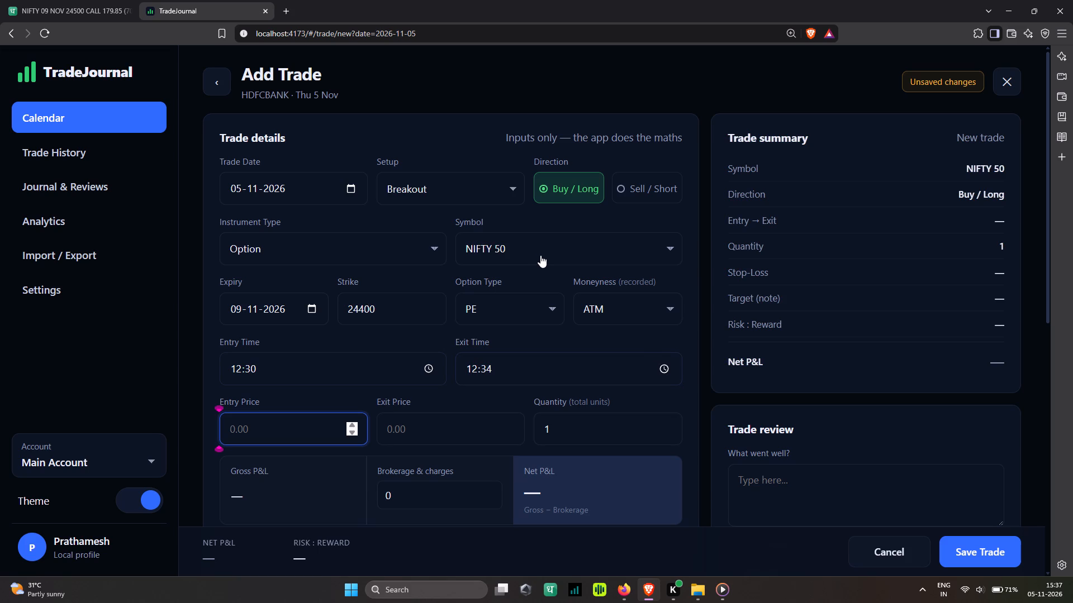
type("125")
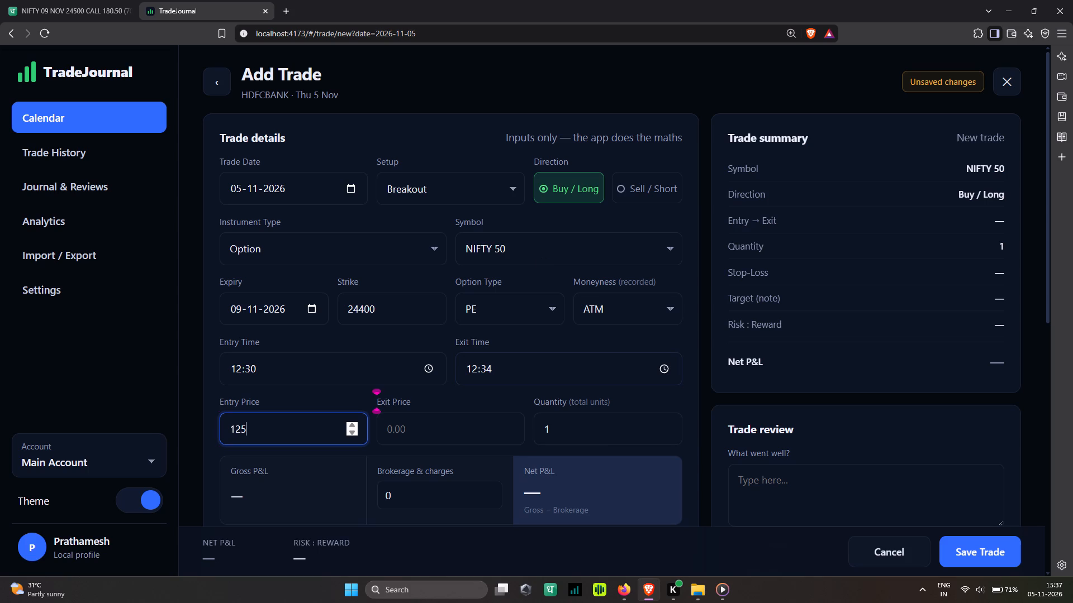
type(".30")
key("Tab")
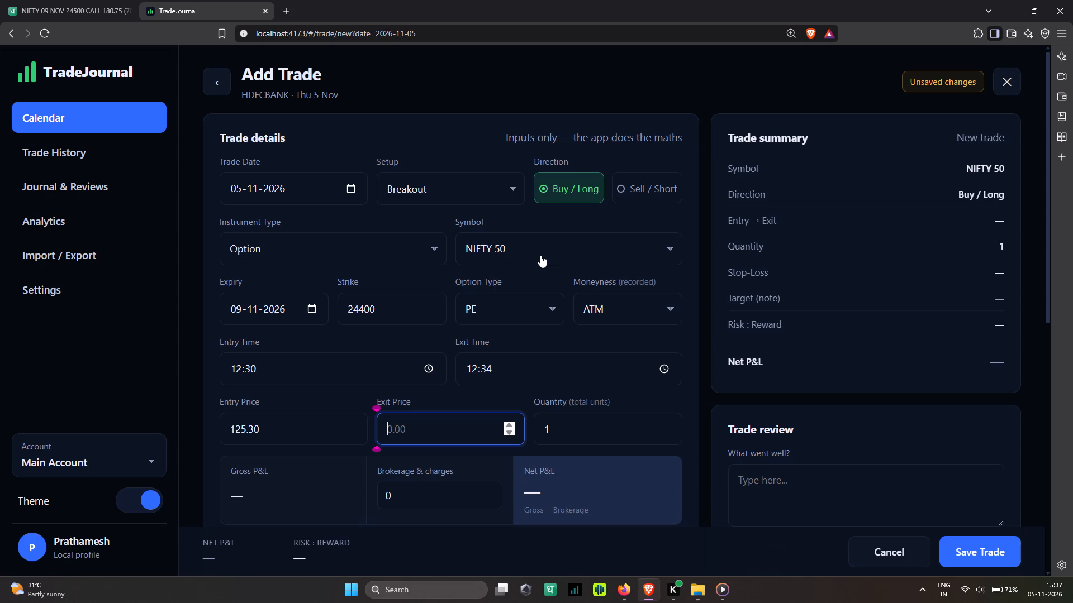
type("12")
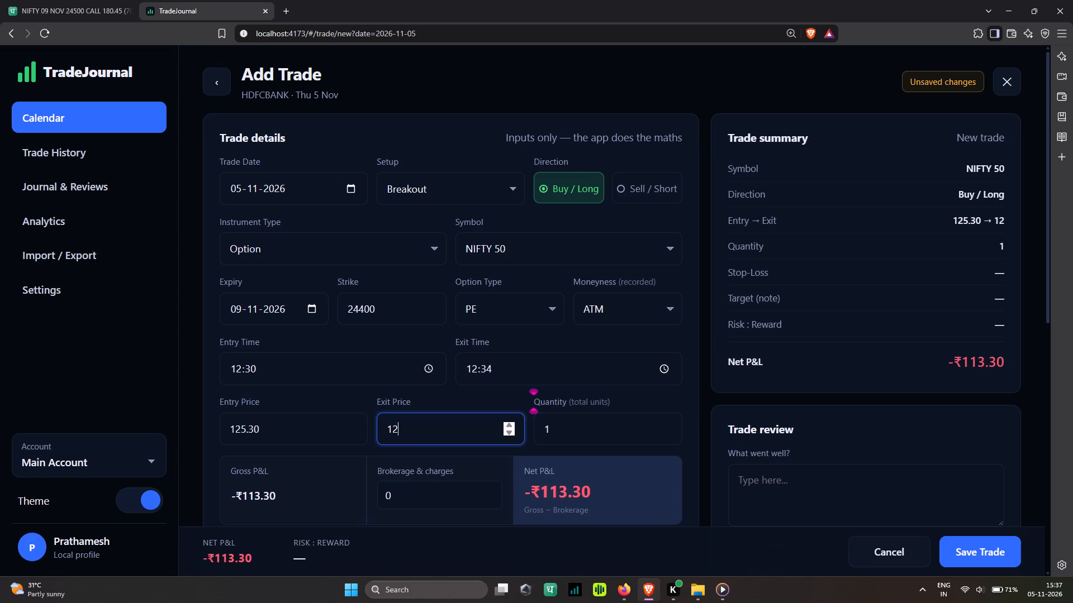
key("8")
type(".9")
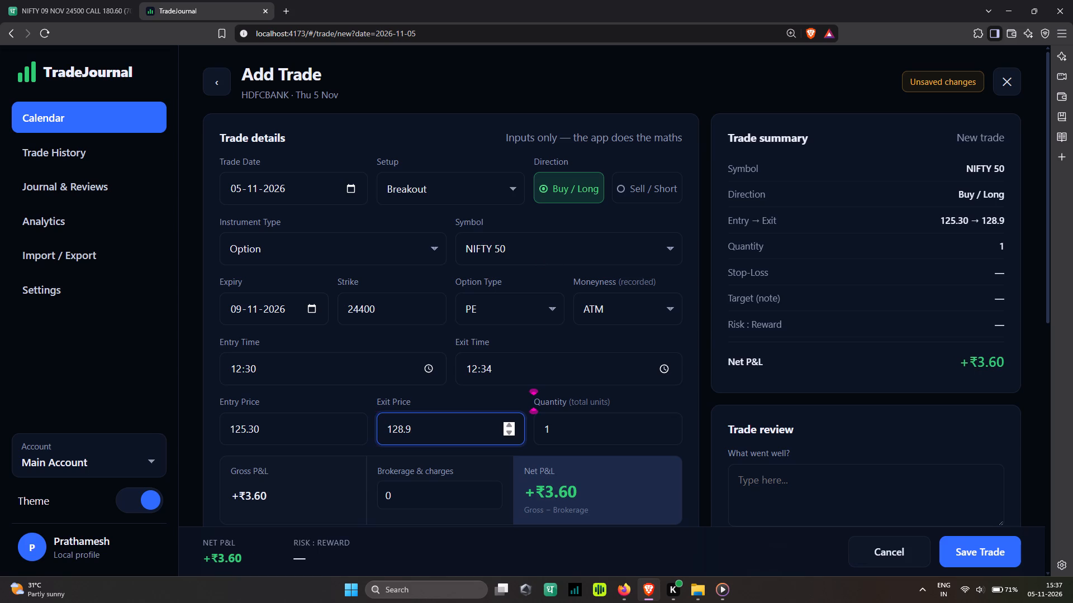
key("0")
Set the trade's quantity to 65 and its brokerage and charges to 62.66.
key("Tab")
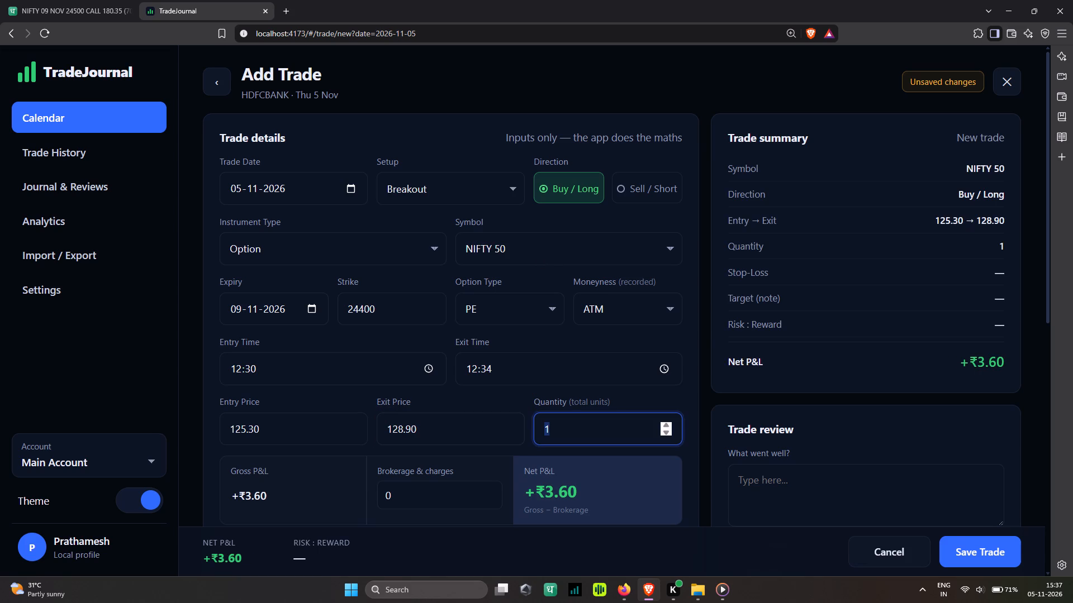
key("6")
key("5")
key("Tab")
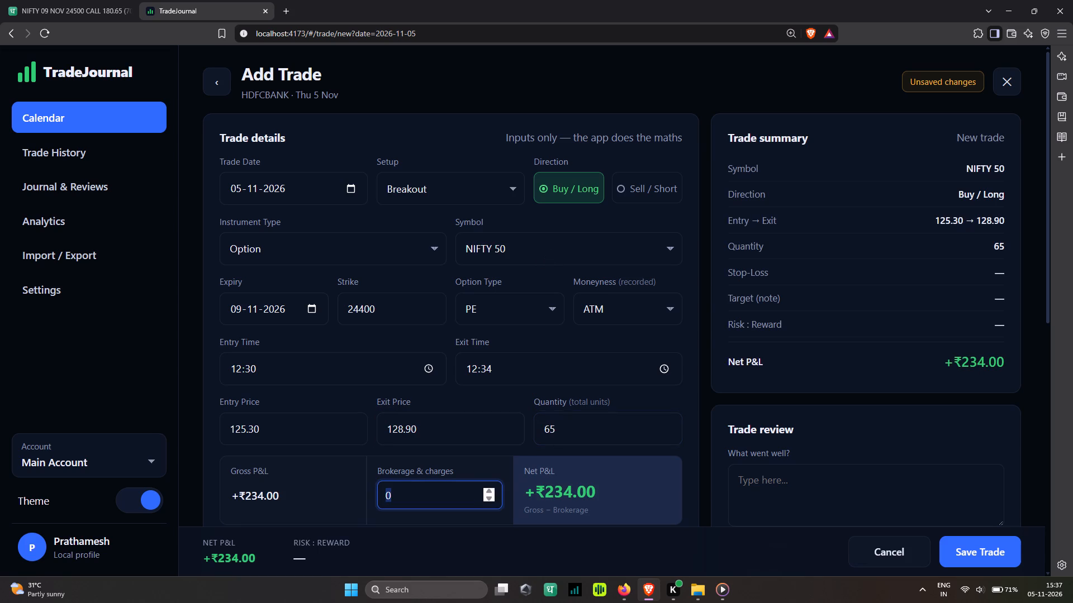
type("62.66")
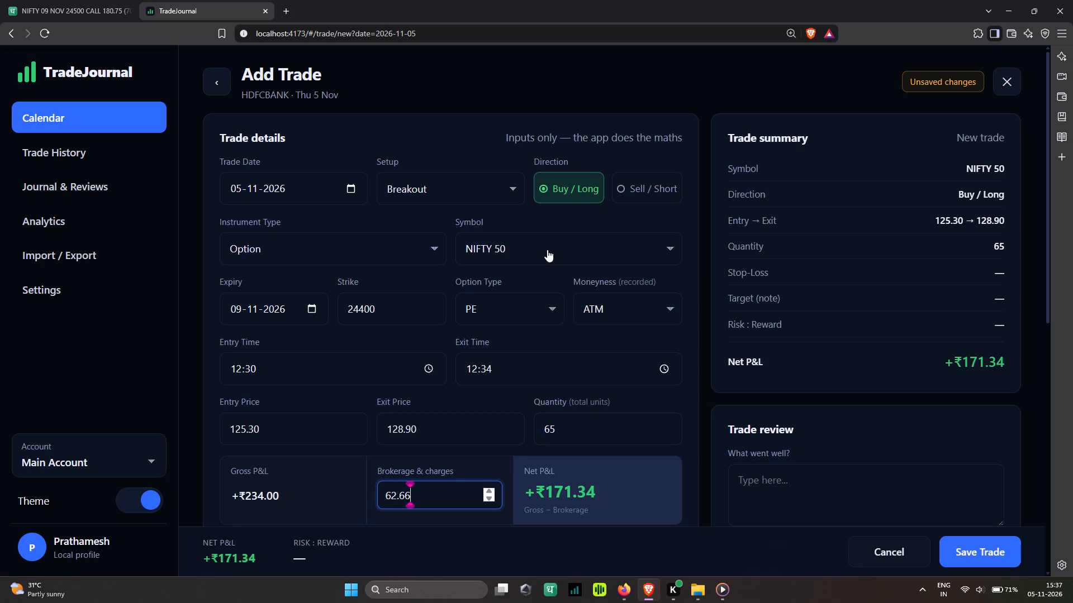
key("Tab")
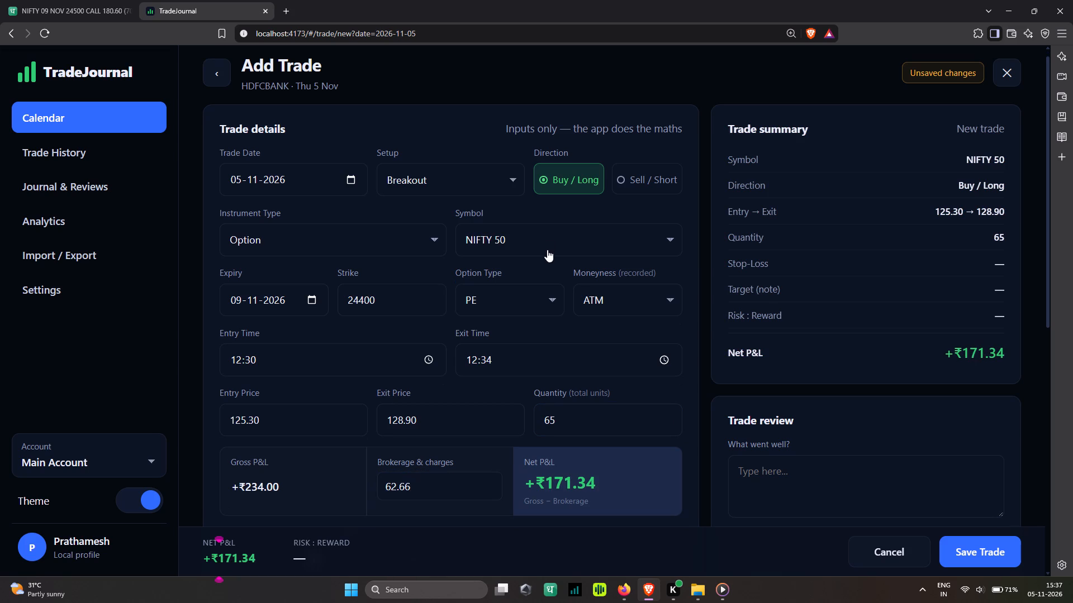
Set the trade's stop-loss to 122.75 and its planned risk to 500.
key("Tab")
scroll(483, 269, "down", 5)
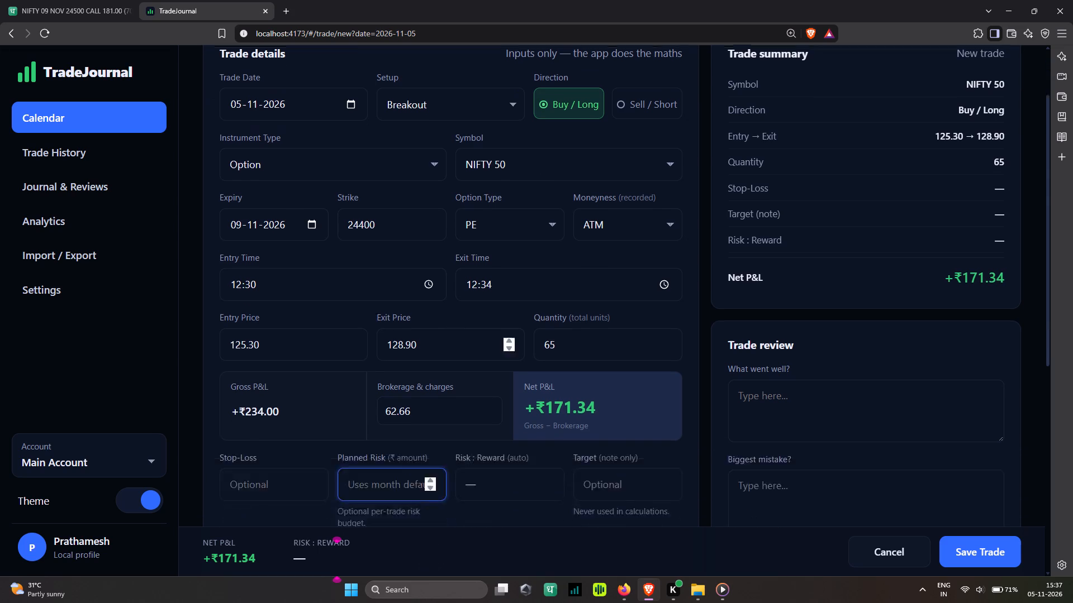
left_click(256, 274)
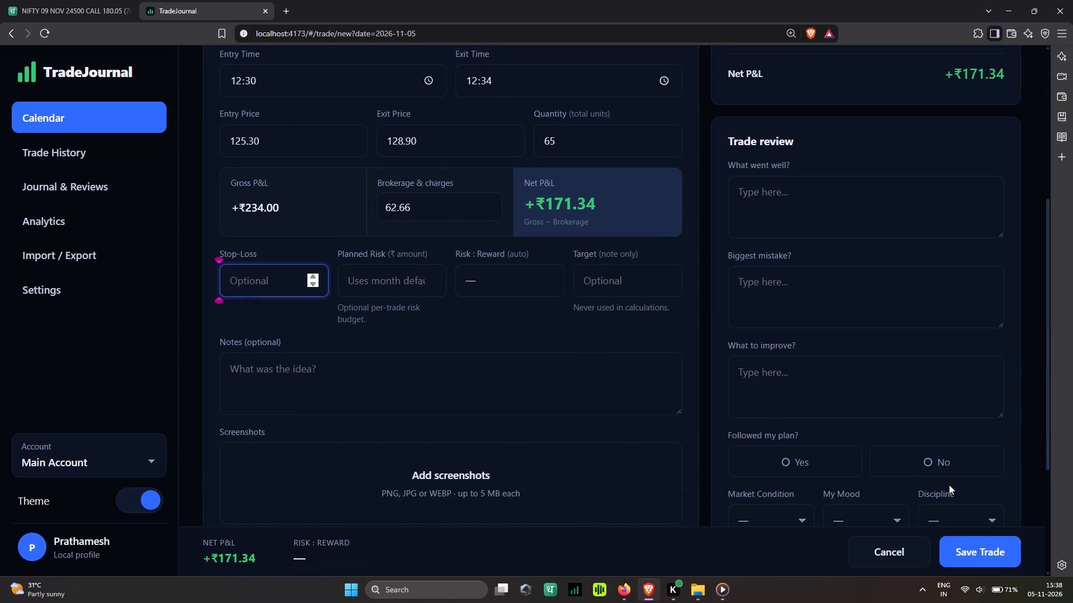
type("122.")
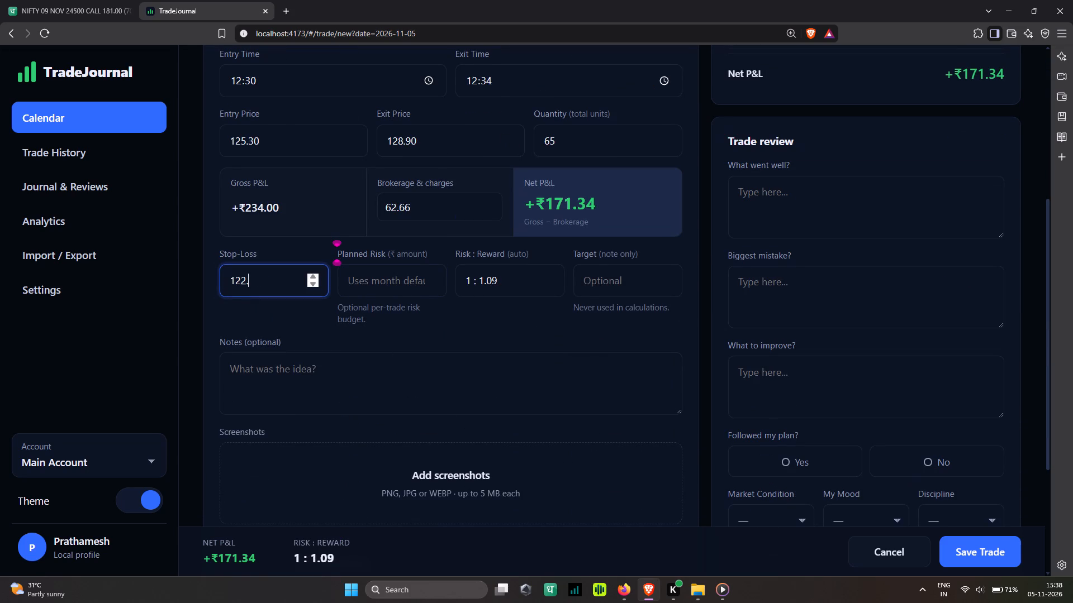
type("75")
key("Tab")
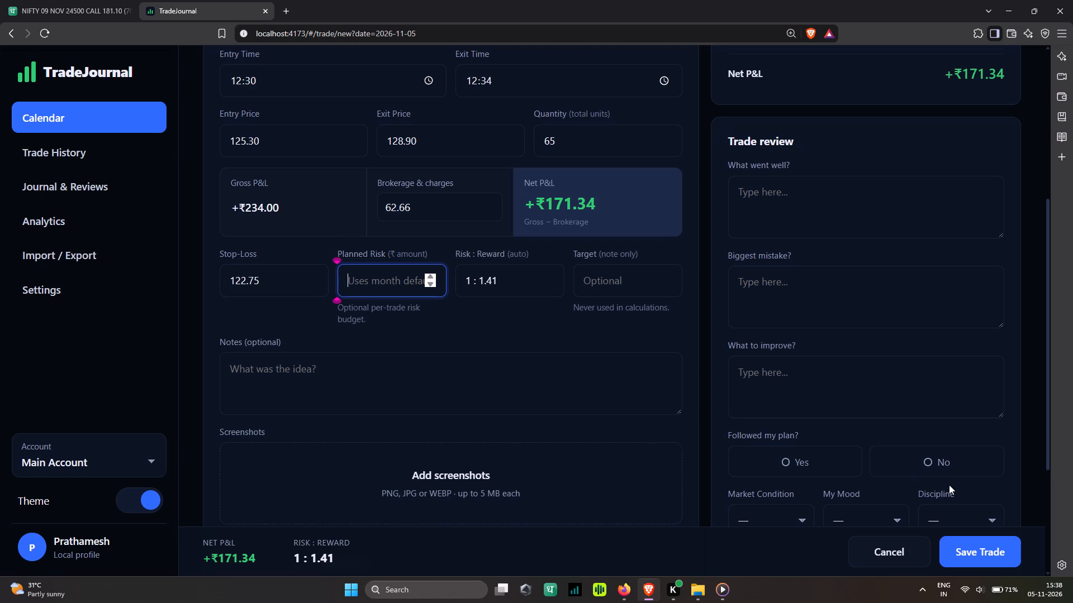
type("500")
key("Tab")
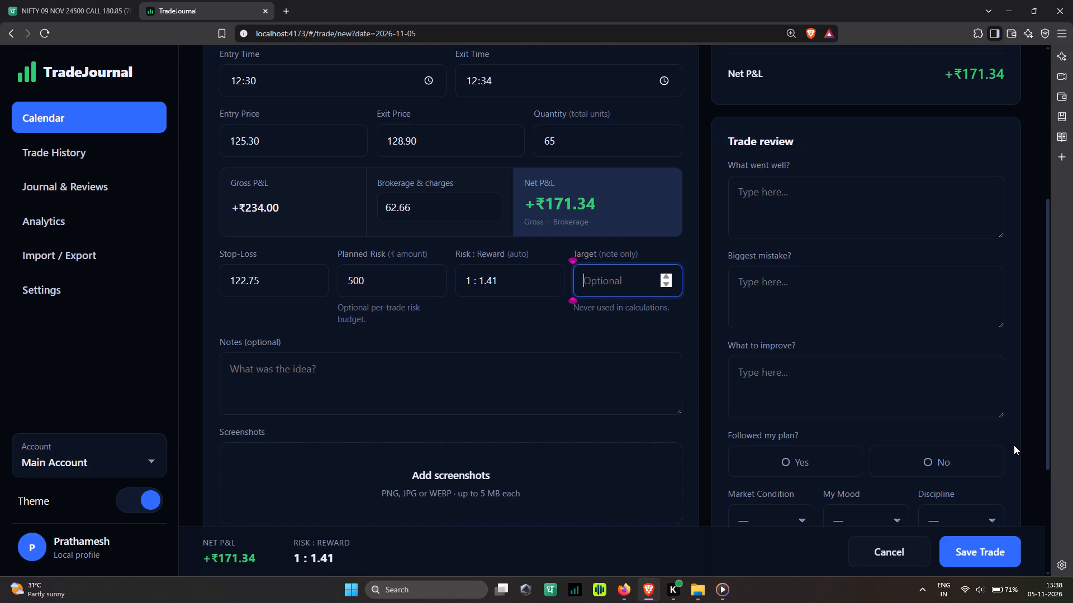
Check the target level on the NIFTY 24400 PUT chart and enter 144 as the trade's target.
key("alt+Tab")
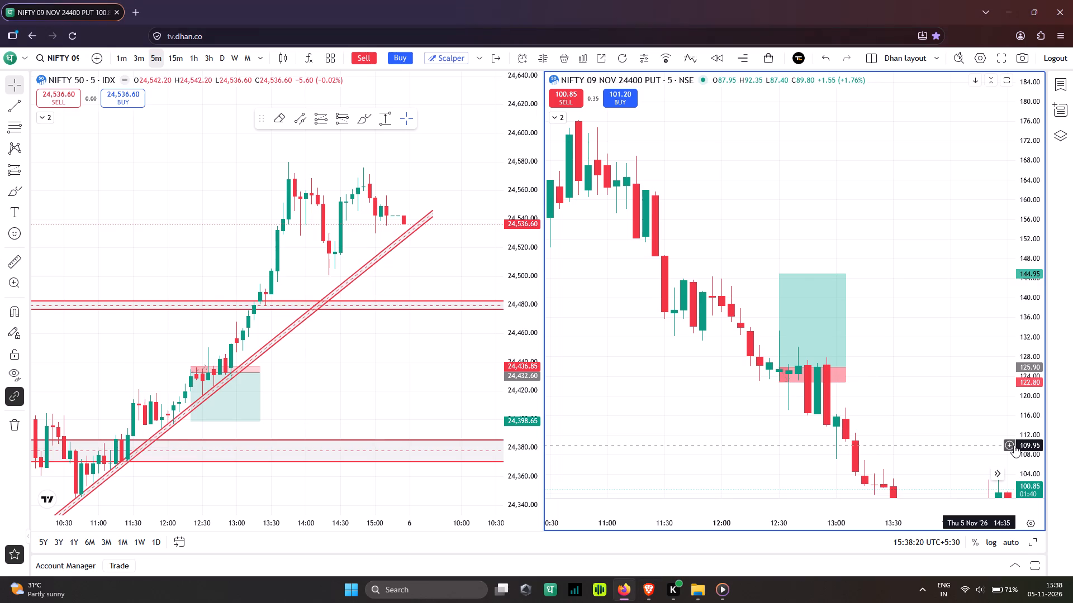
key("alt+Tab")
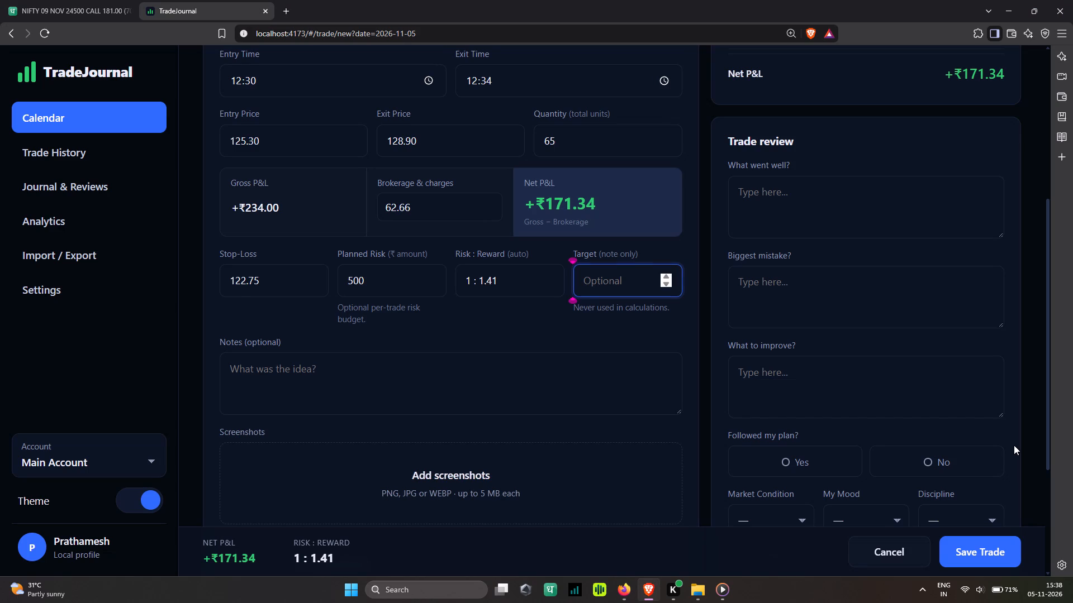
type("144")
key("Tab")
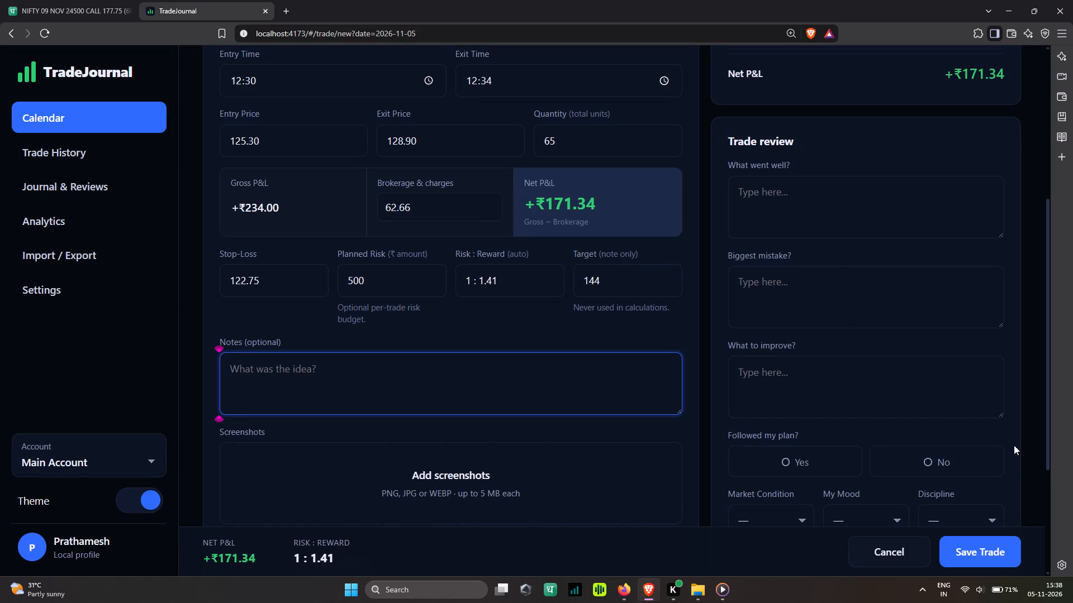
Record "Trading Against Plan" as the biggest mistake and mark the plan as not followed.
key("Tab")
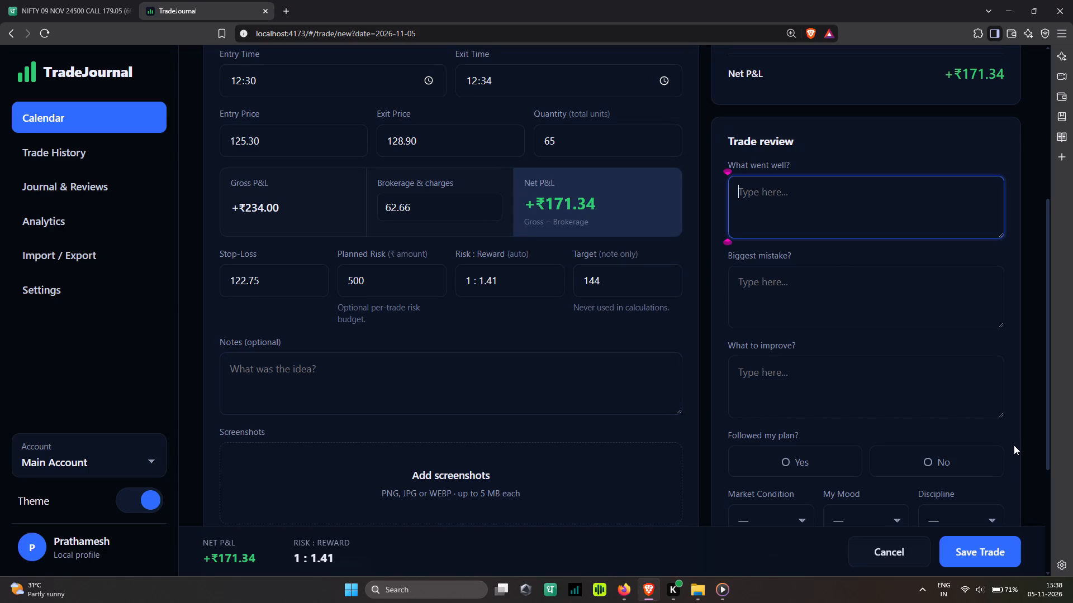
key("Tab")
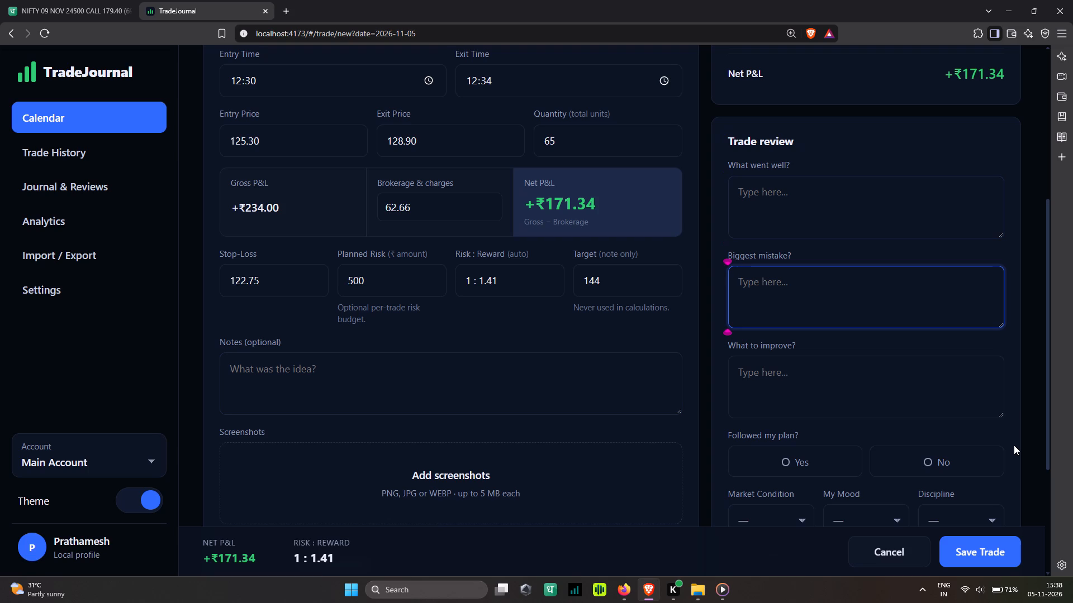
type("Trading Against Pal")
key("BackSpace")
key("BackSpace")
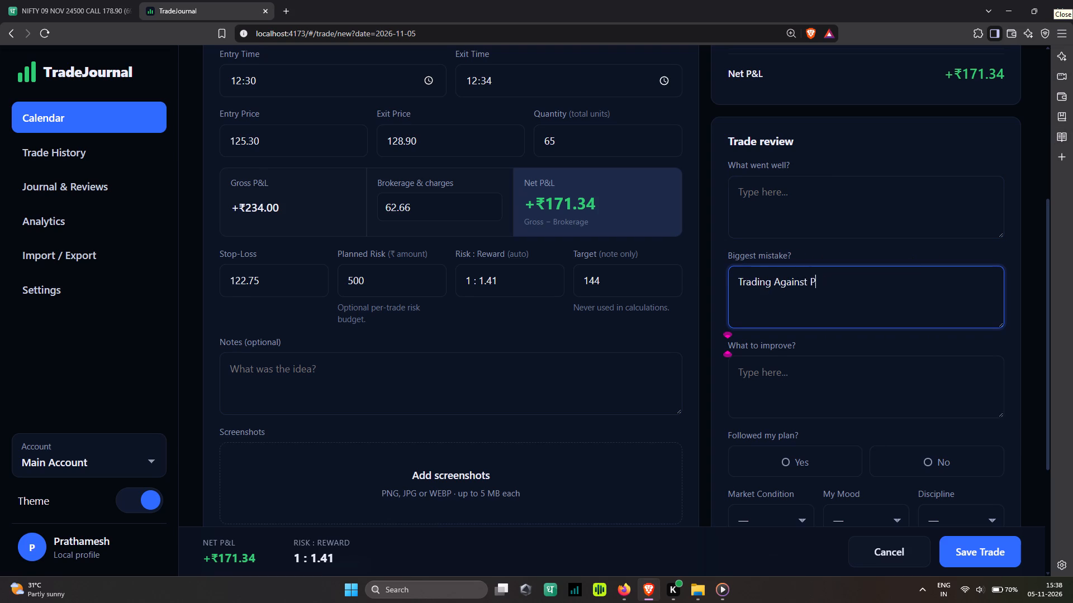
type("lan")
key("Tab")
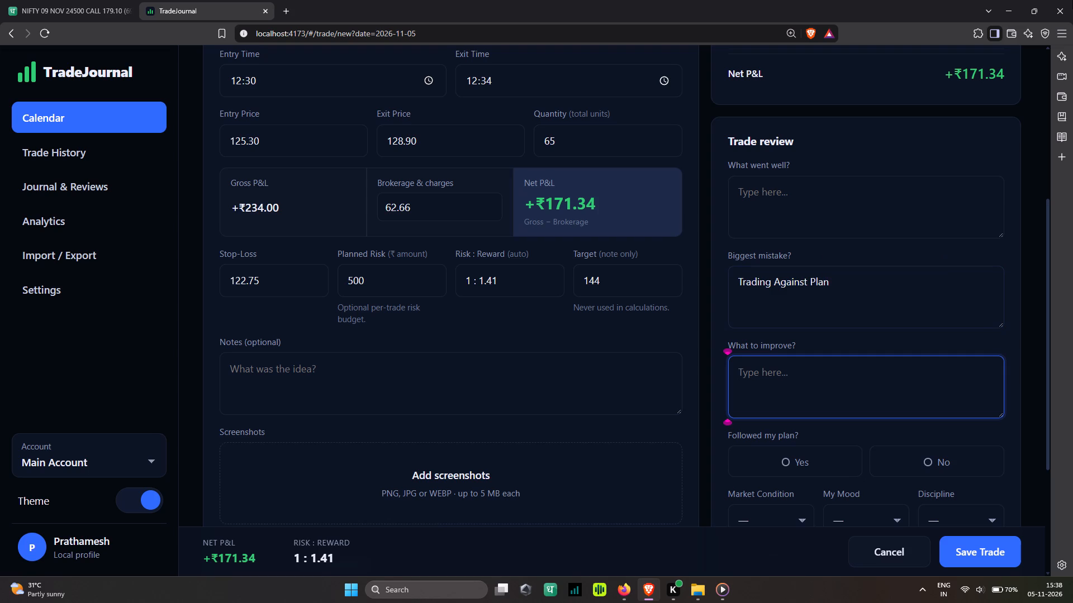
key("Tab")
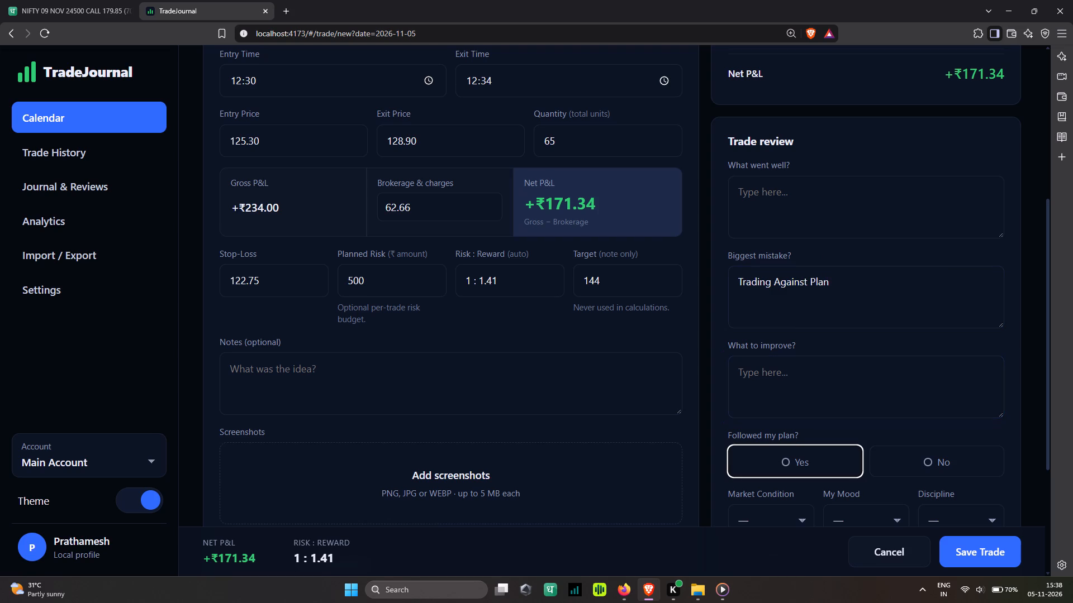
key("Tab")
key("Return")
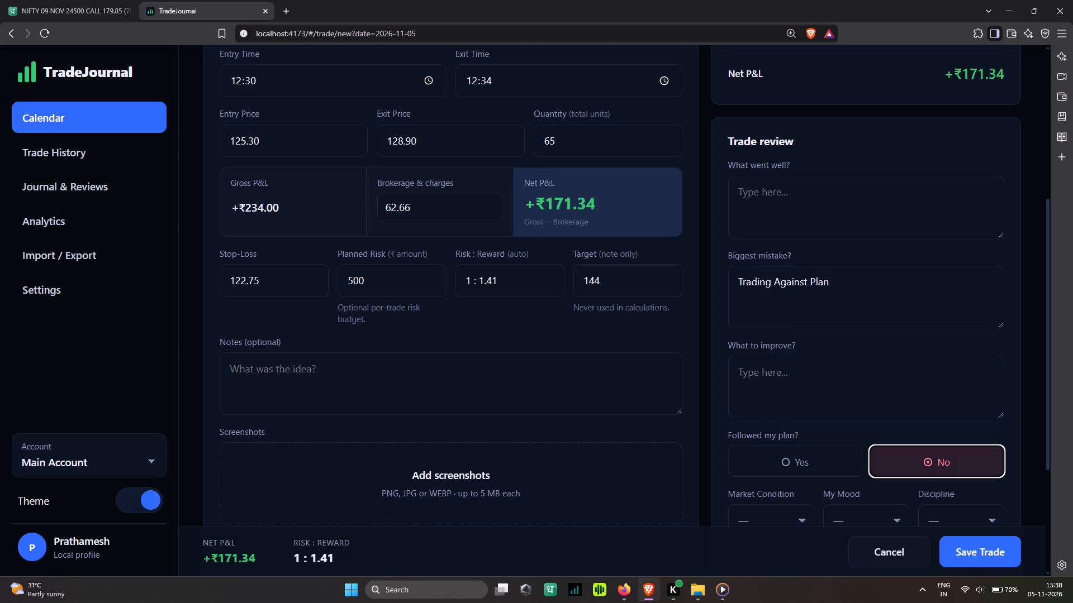
Rate the trade's market condition as Ranging, the mood as Anxious and the discipline as Poor.
key("Tab")
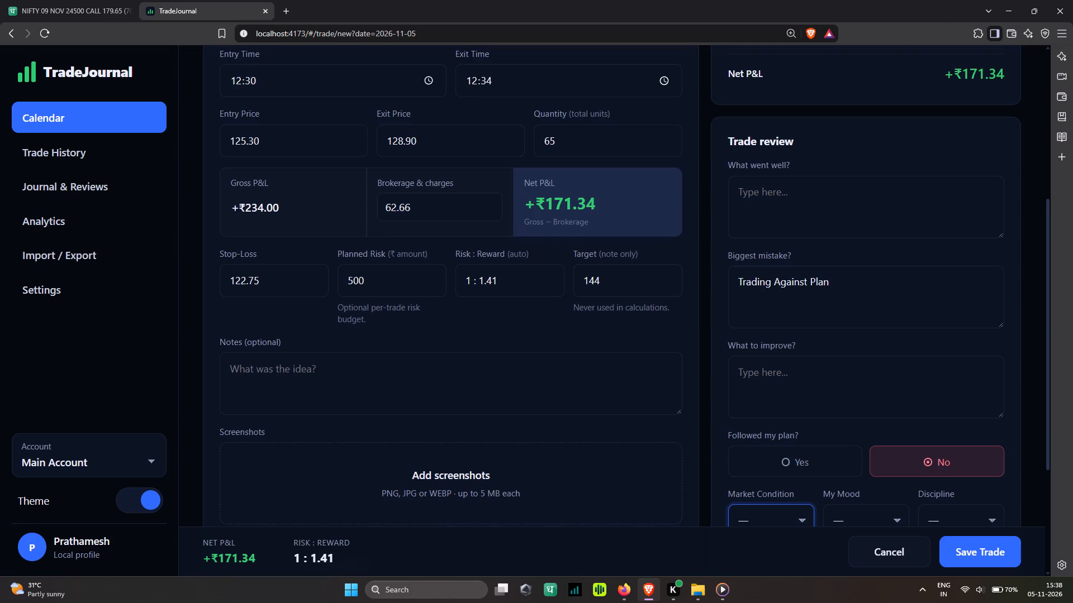
scroll(885, 284, "down", 3)
left_click(763, 351)
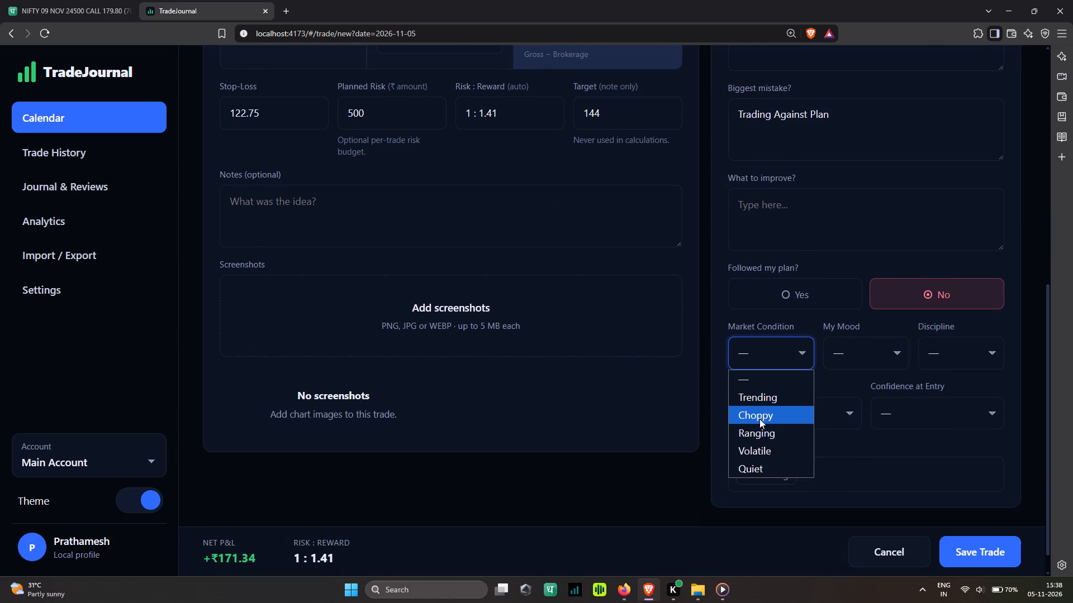
left_click(763, 432)
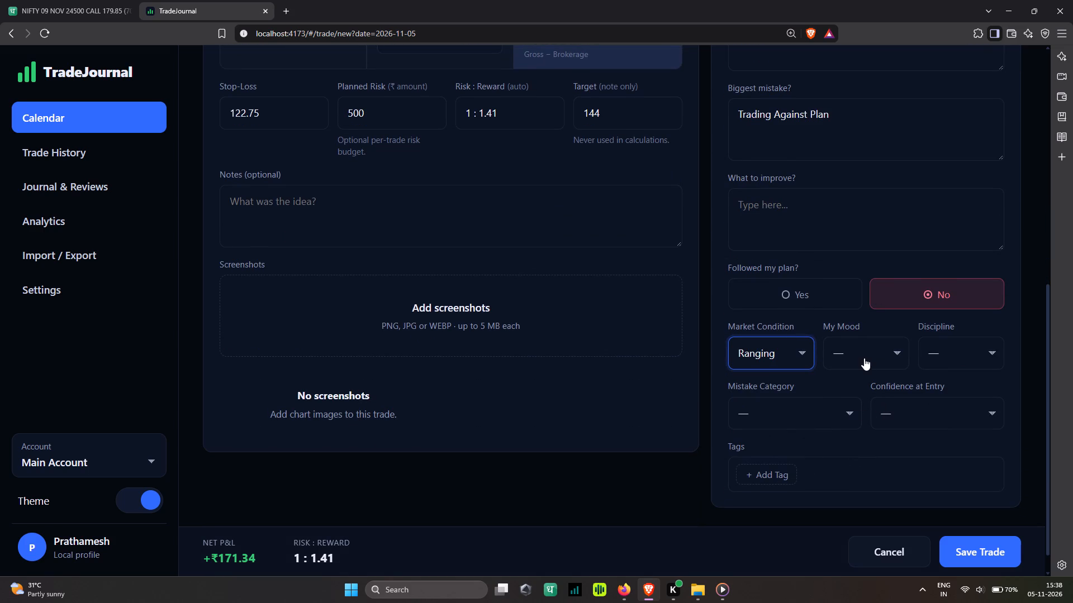
left_click(864, 357)
left_click(849, 462)
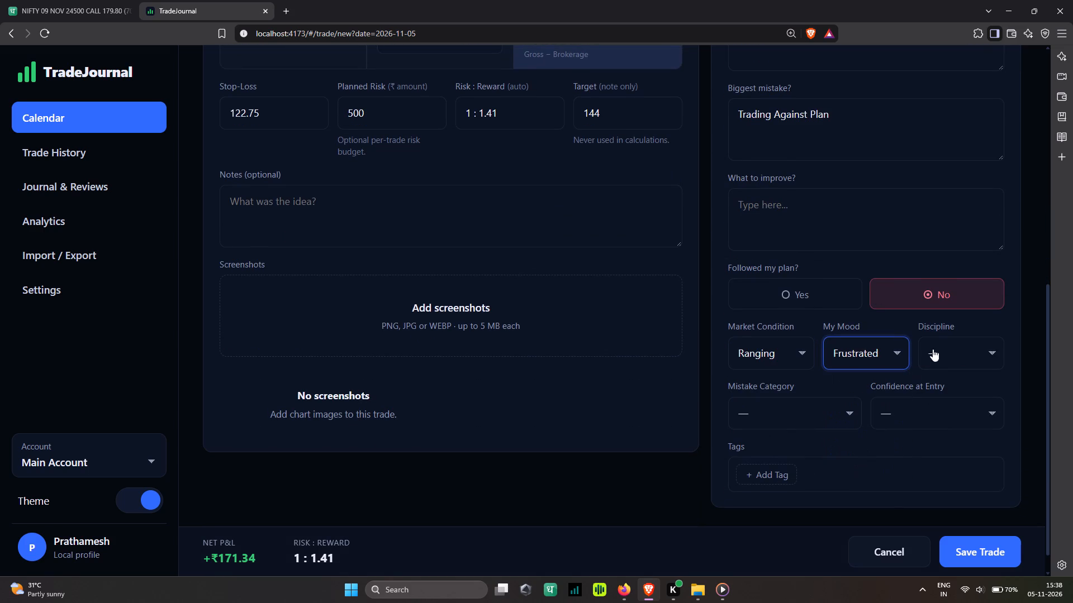
left_click(843, 361)
left_click(842, 447)
left_click(965, 346)
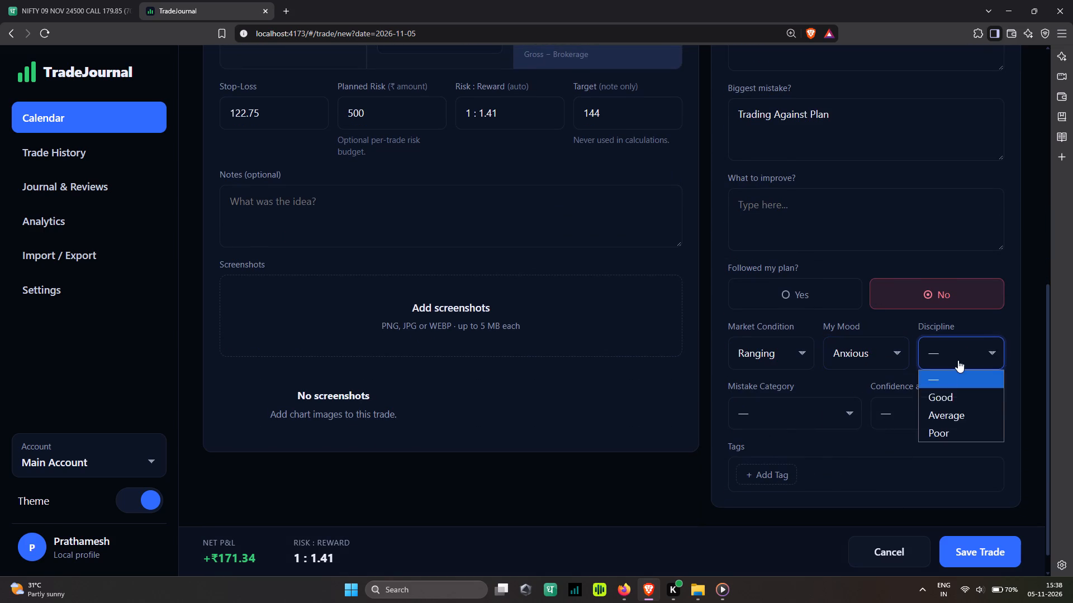
left_click(936, 434)
Set the mistake category to Ignored Setup and the confidence at entry to 2 · Uncertain.
left_click(780, 398)
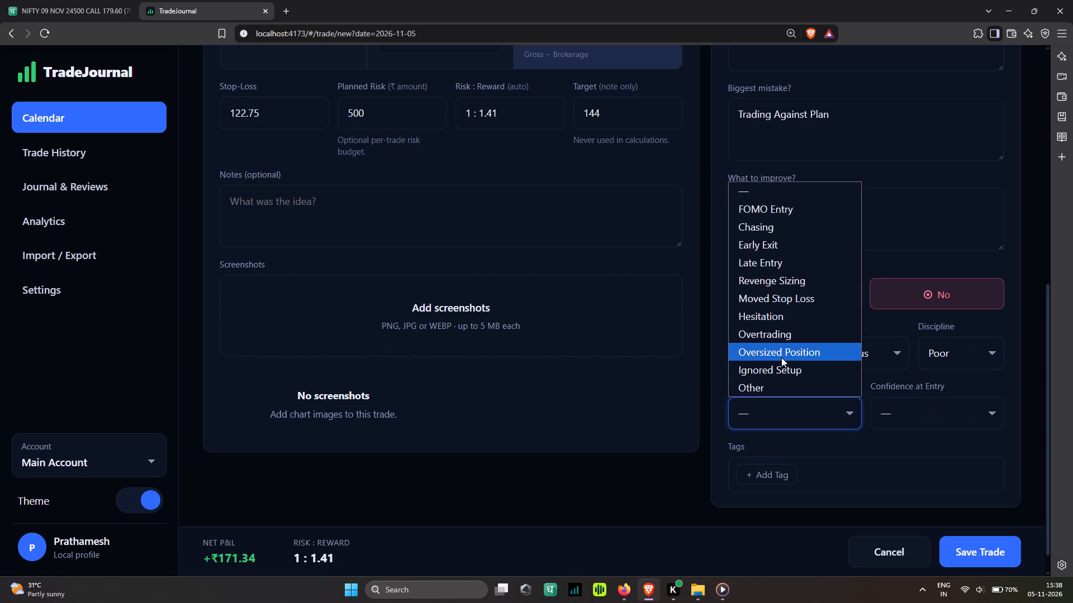
left_click(784, 368)
left_click(899, 417)
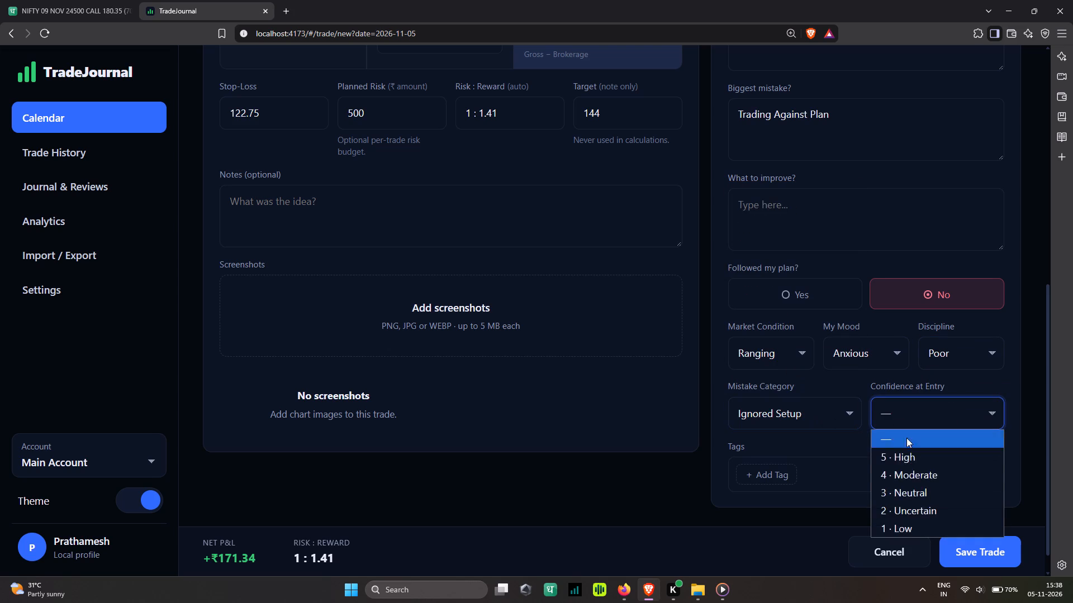
left_click(911, 514)
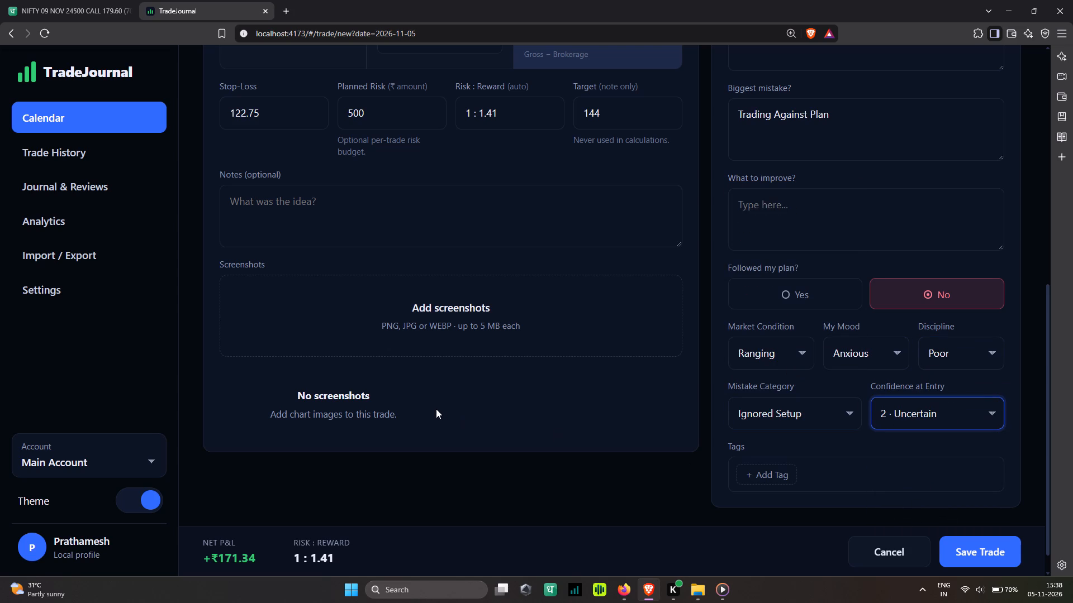
Switch to the Dhan charts and capture a screenshot of both the NIFTY 50 and 24400 PUT charts, excluding the browser's top bars.
left_click(1003, 12)
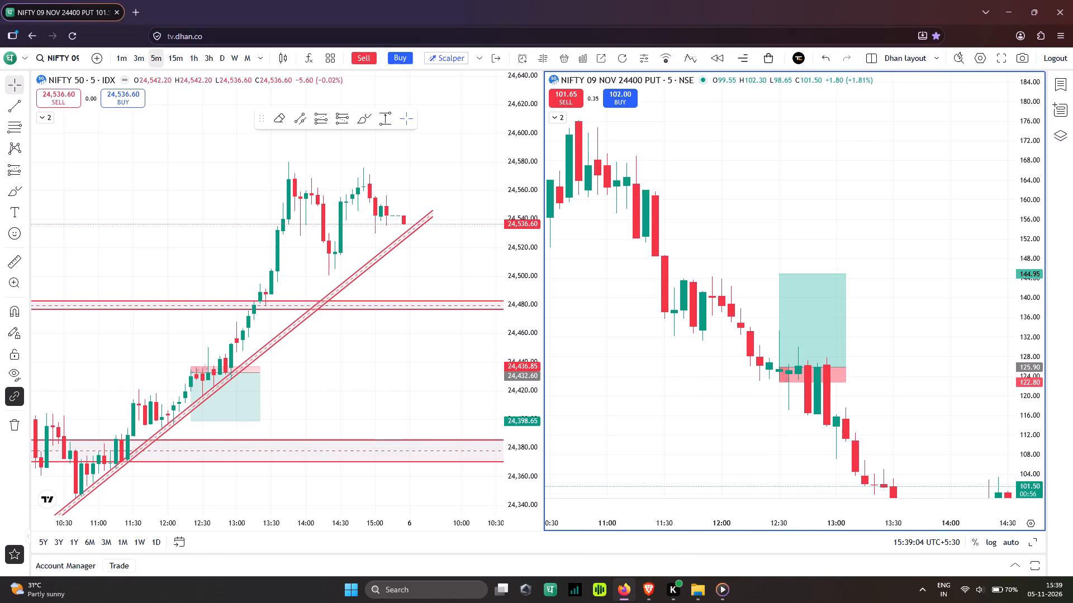
key("shift+super+s")
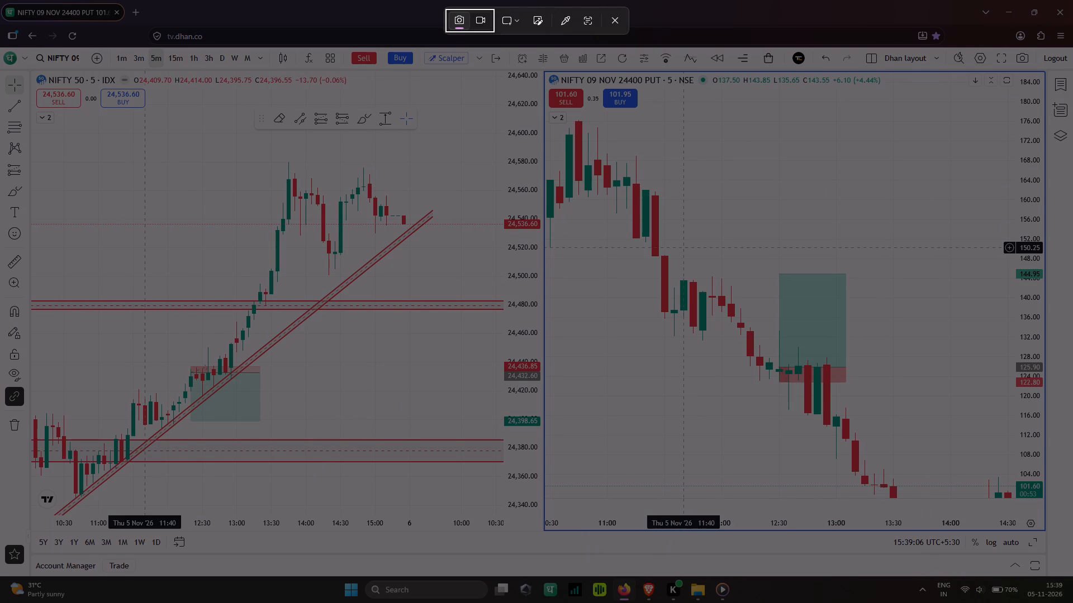
left_click(615, 21)
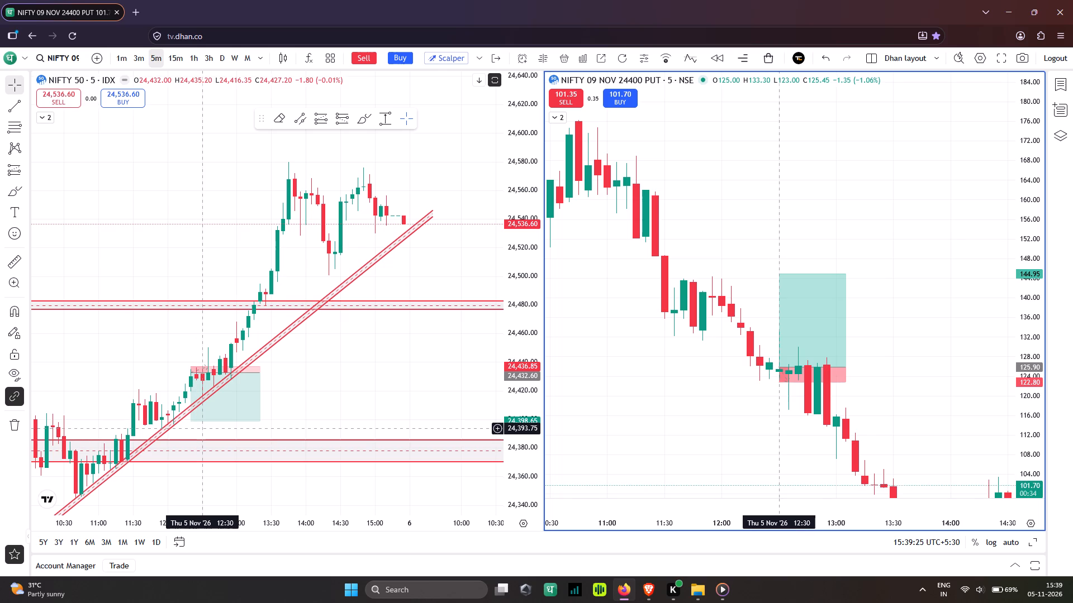
key("shift+super+s")
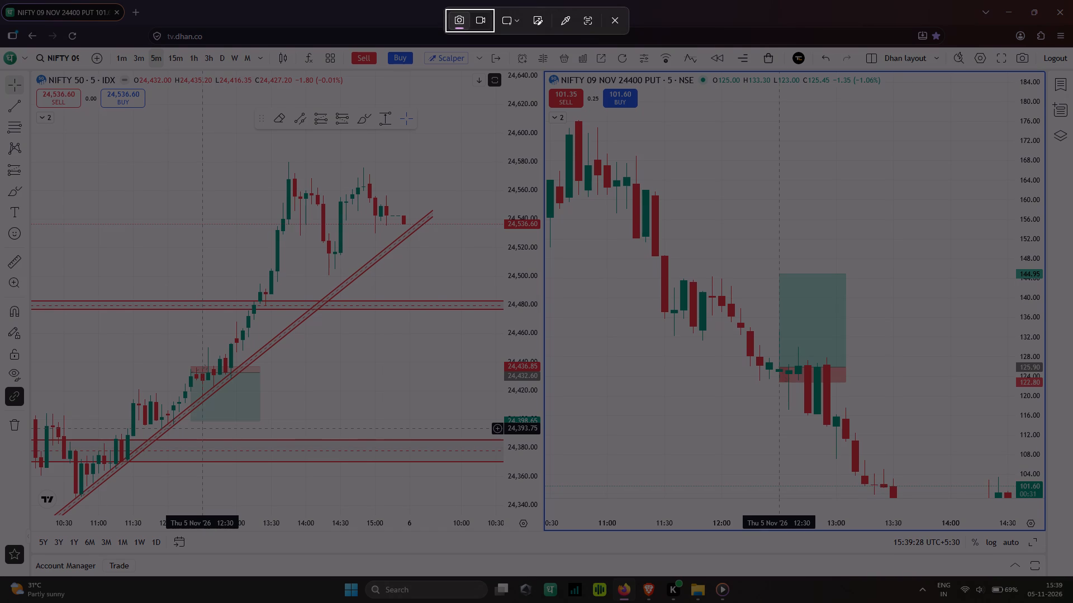
left_click_drag(0, 49, 1063, 602)
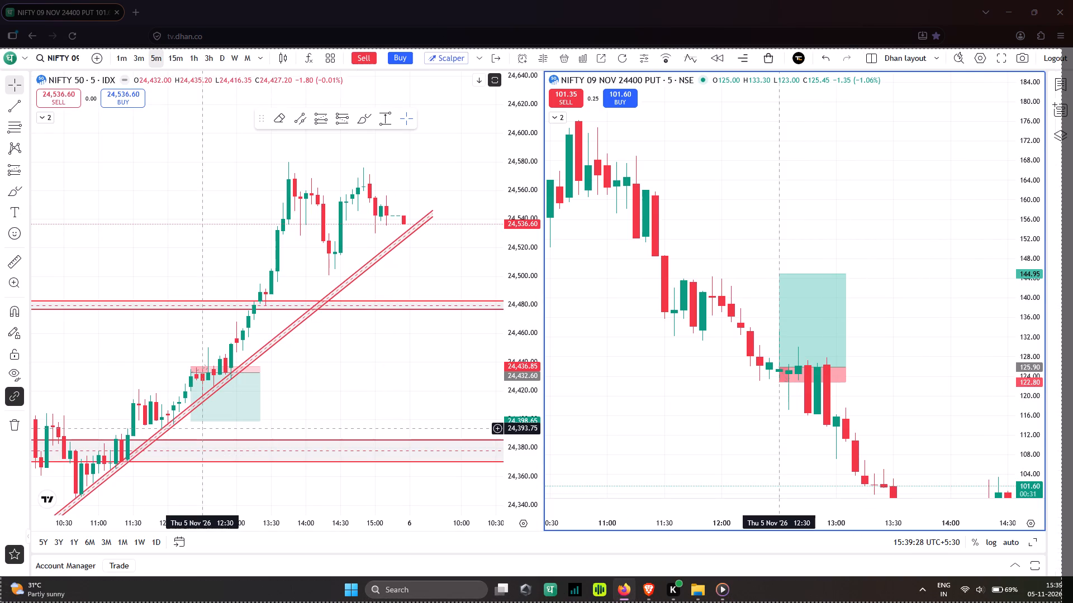
left_click_drag(1063, 602, 1072, 602)
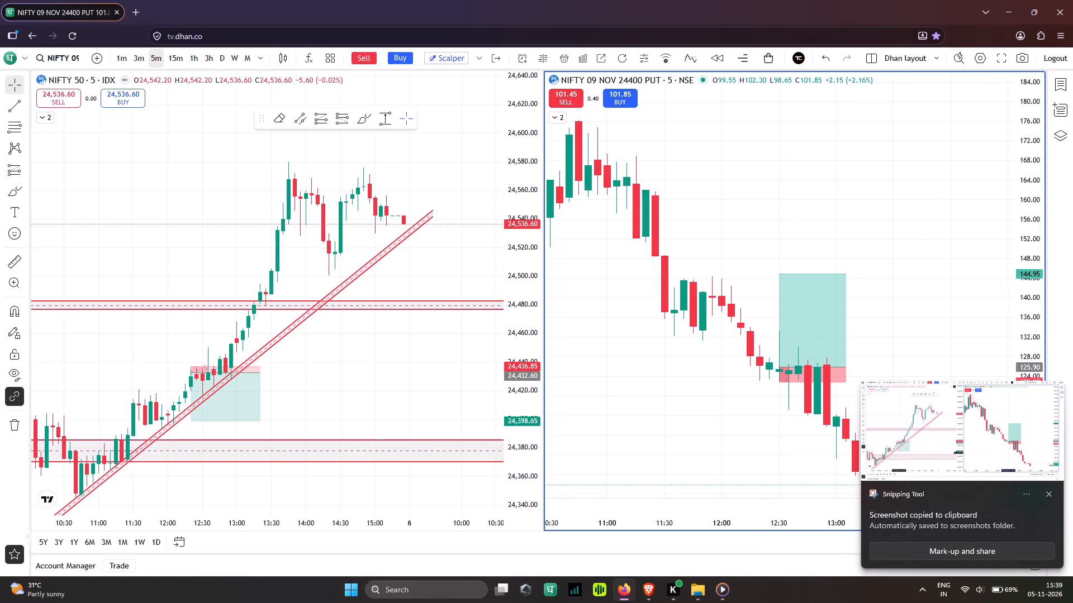
key("alt+Tab")
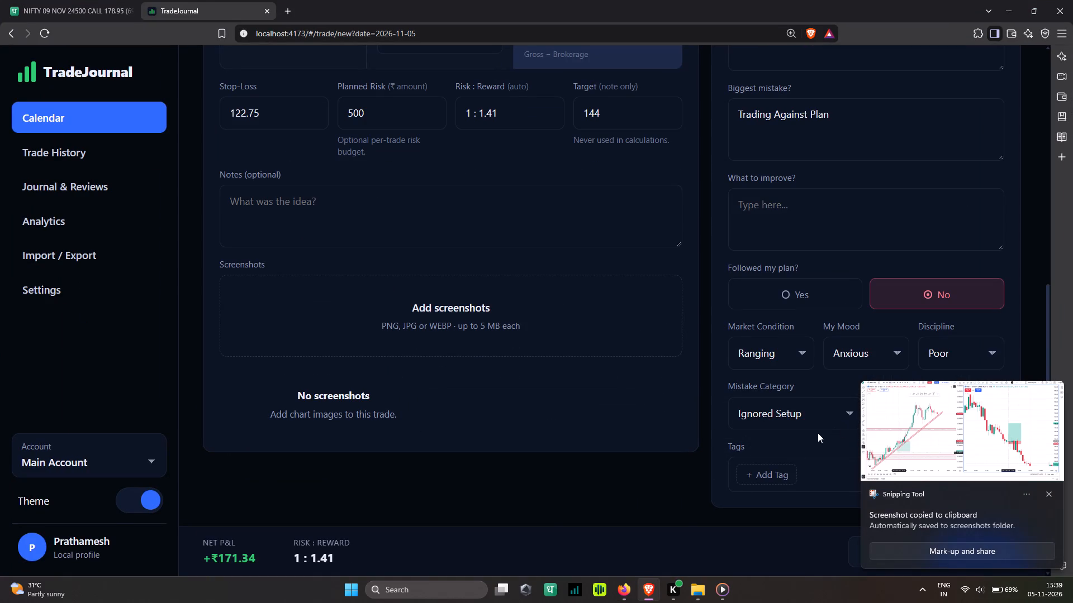
left_click(701, 585)
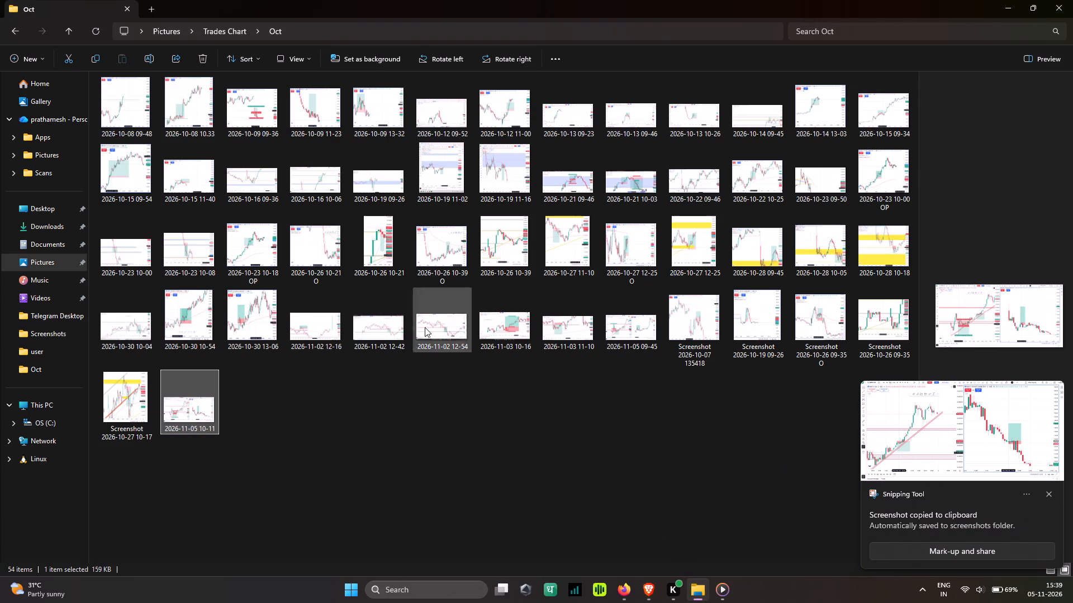
left_click(50, 260)
left_click(50, 260)
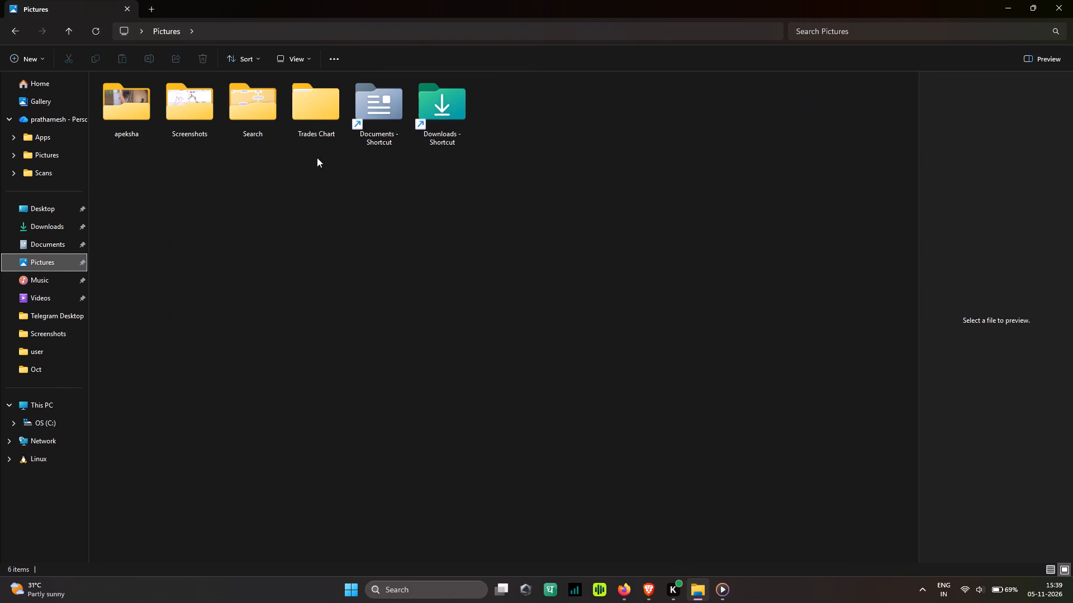
double_click(186, 119)
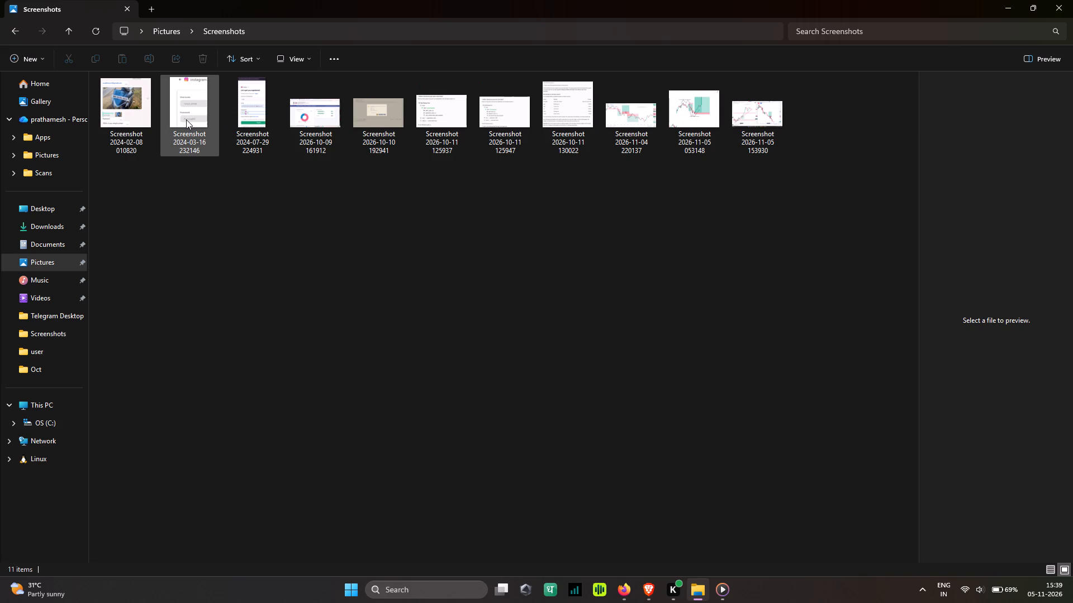
left_click(768, 165)
left_click(765, 149)
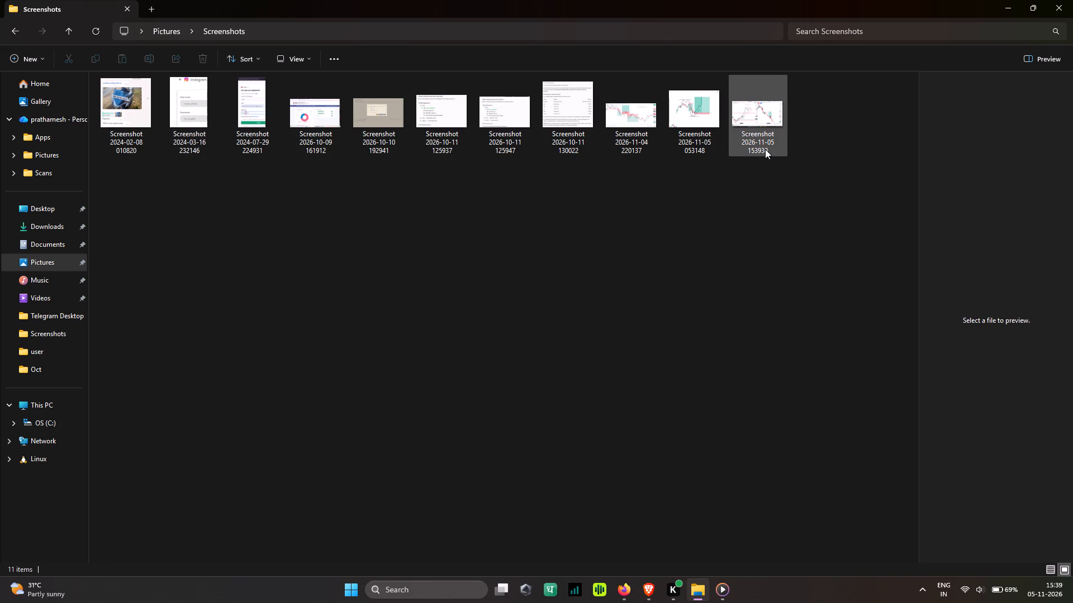
right_click(769, 159)
right_click(766, 146)
right_click(766, 146)
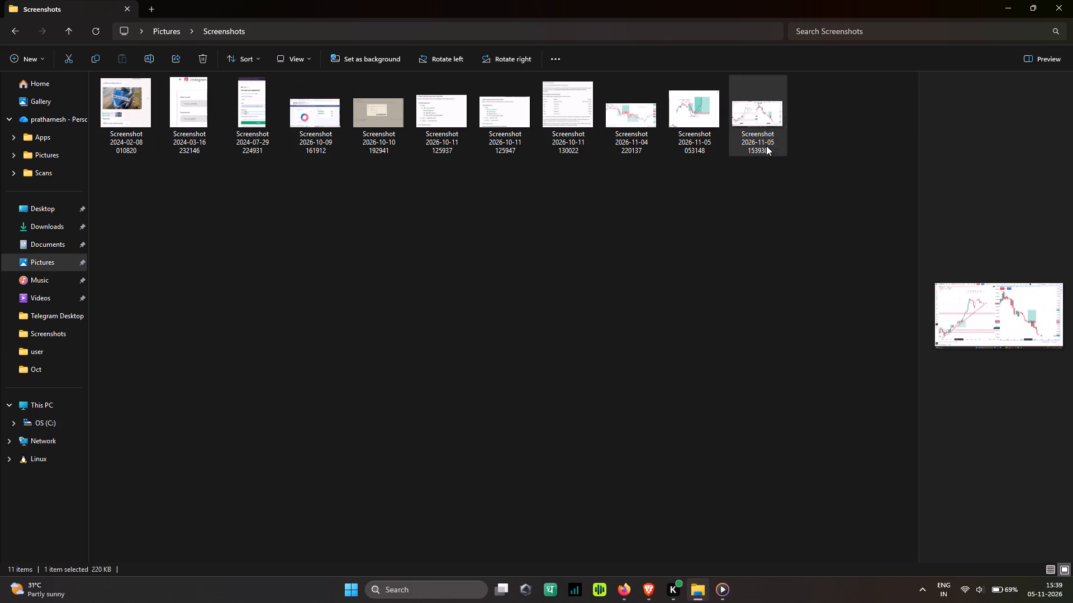
left_click(847, 132)
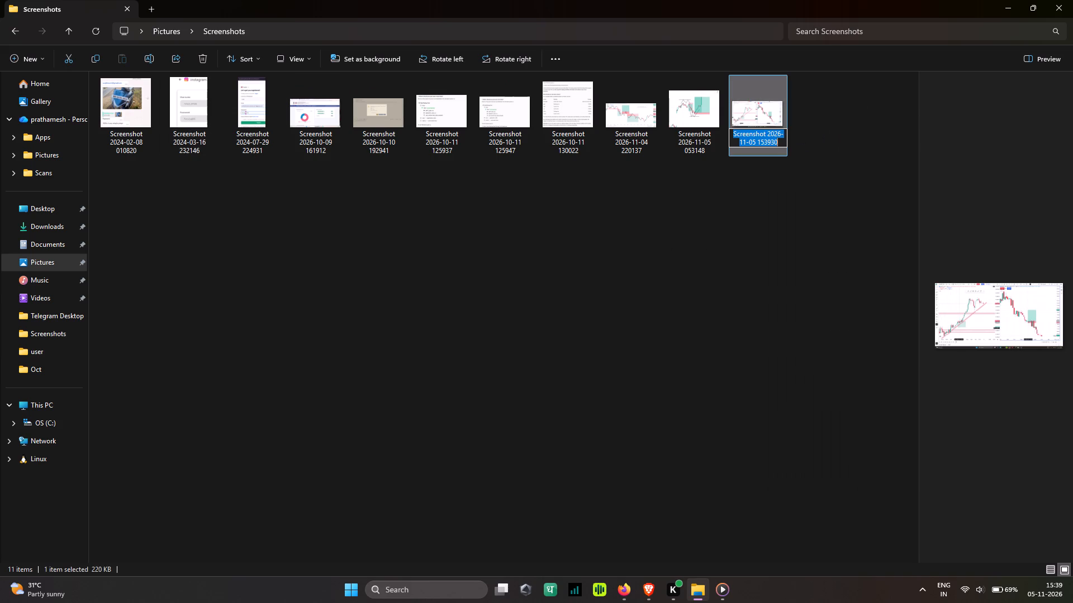
left_click(770, 136)
key("Left")
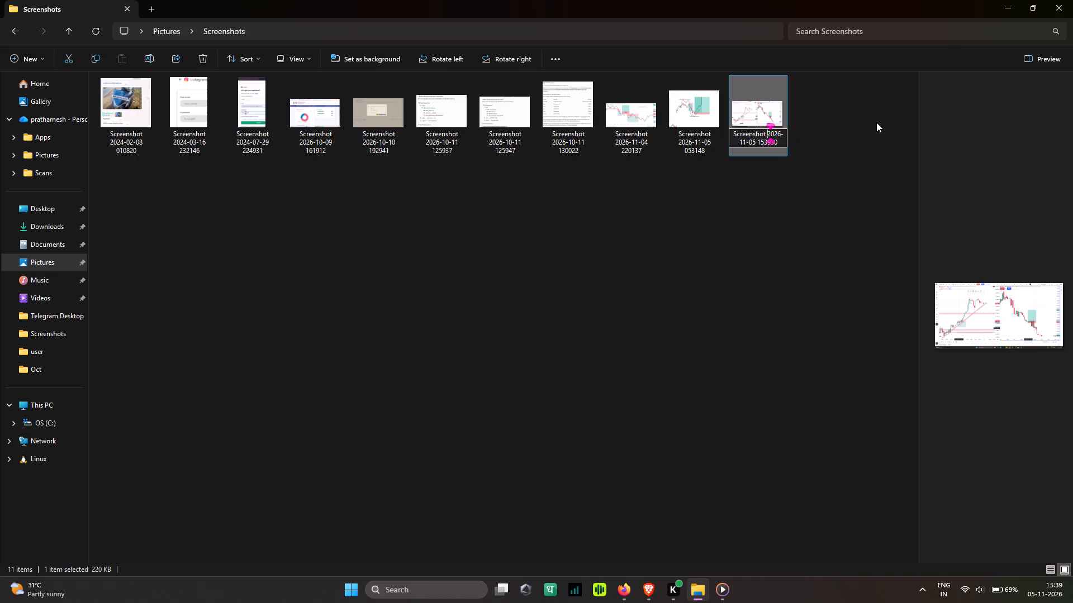
key("BackSpace")
key("BackSpace")
key("BackSpace")
key("BackSpace")
key("BackSpace")
key("BackSpace")
key("BackSpace")
key("BackSpace")
key("BackSpace")
key("BackSpace")
key("BackSpace")
key("BackSpace")
key("BackSpace")
key("BackSpace")
key("BackSpace")
key("BackSpace")
key("BackSpace")
key("BackSpace")
key("BackSpace")
key("BackSpace")
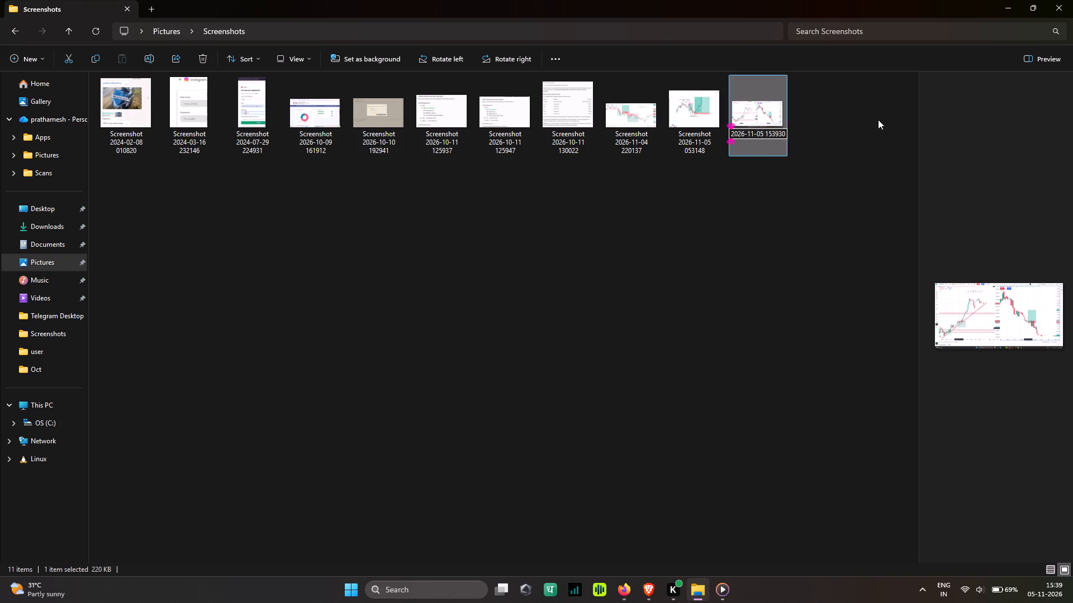
key("Right")
key("Right")
key("Right")
key("Right")
key("Right")
key("Right")
key("Right")
key("Right")
key("Right")
key("Right")
key("Right")
key("Right")
key("Right")
key("Right")
key("Right")
key("Right")
key("Right")
key("Right")
key("Right")
key("BackSpace")
key("BackSpace")
key("BackSpace")
key("BackSpace")
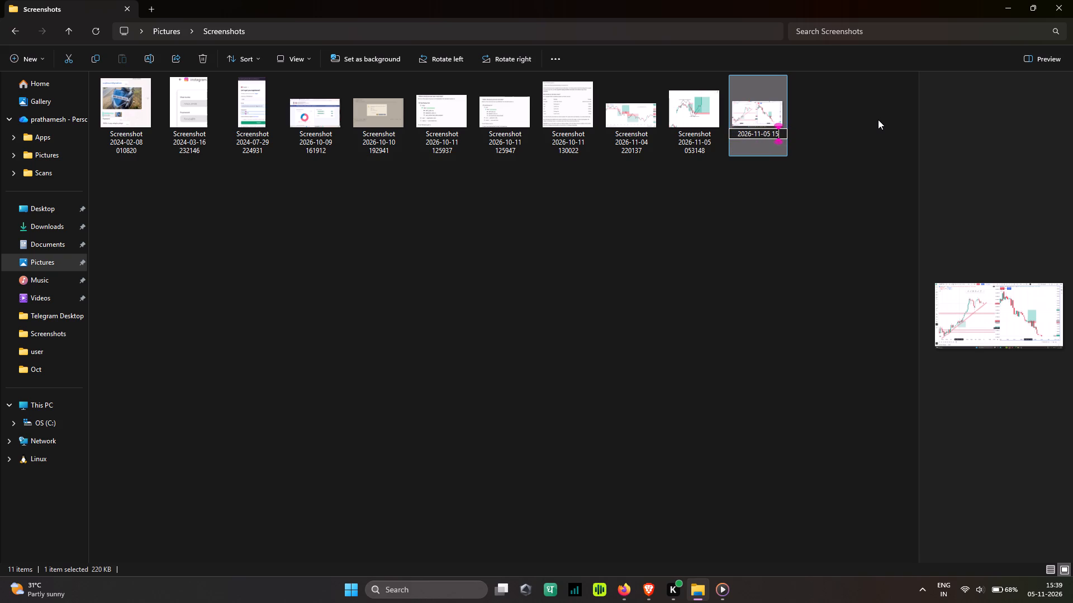
key("BackSpace")
key("BackSpace")
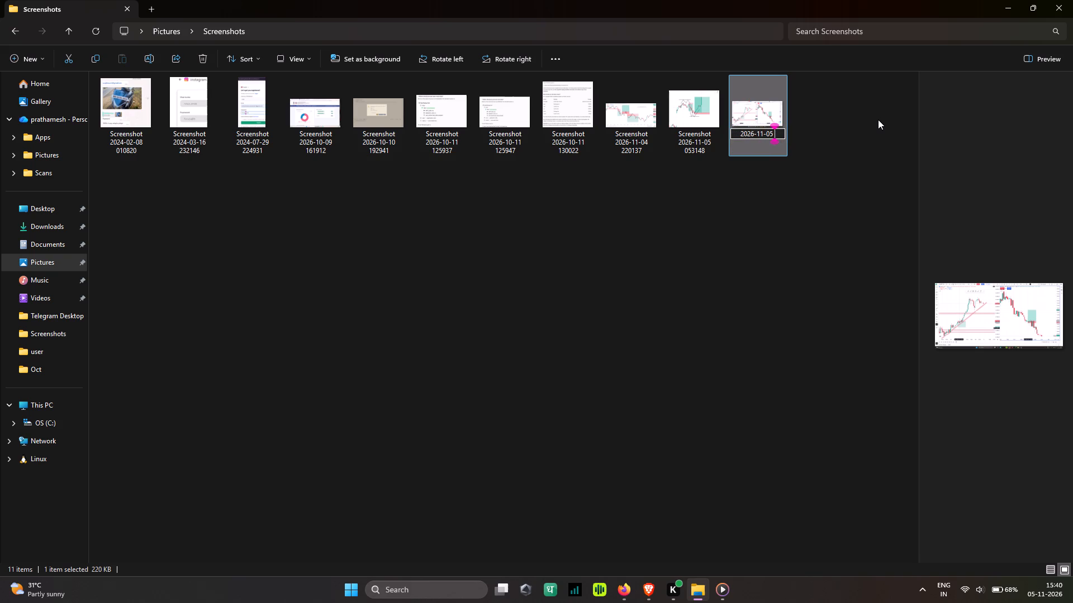
type("12")
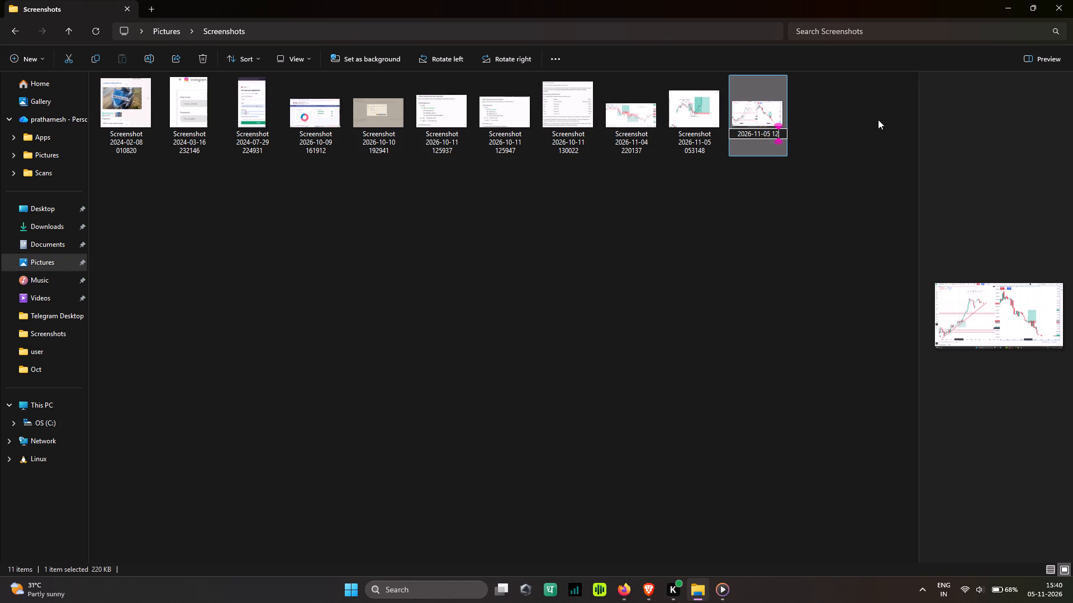
key("minus")
type("30")
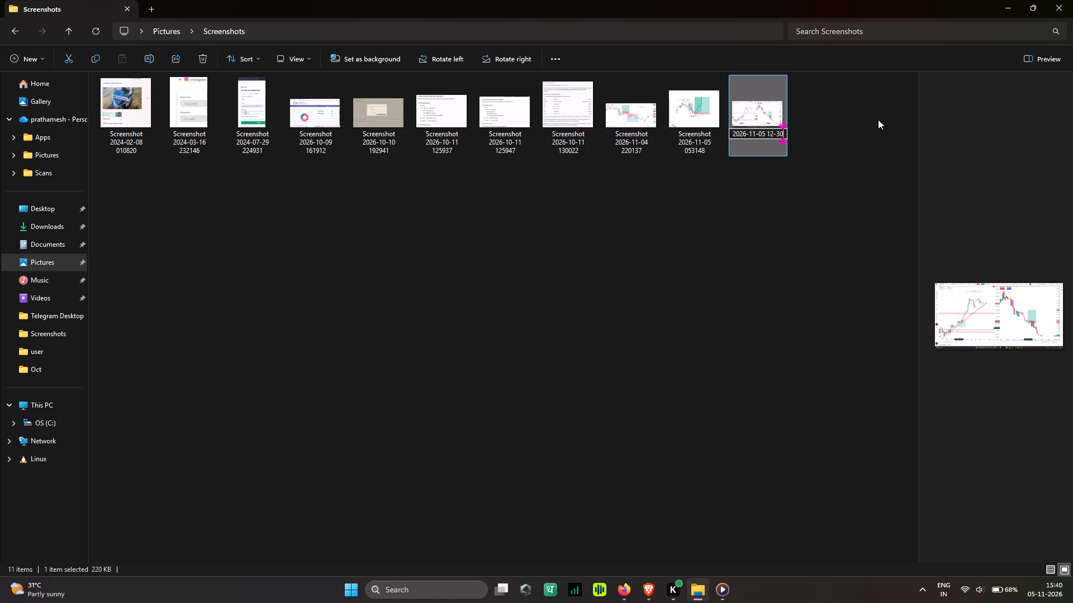
key("Return")
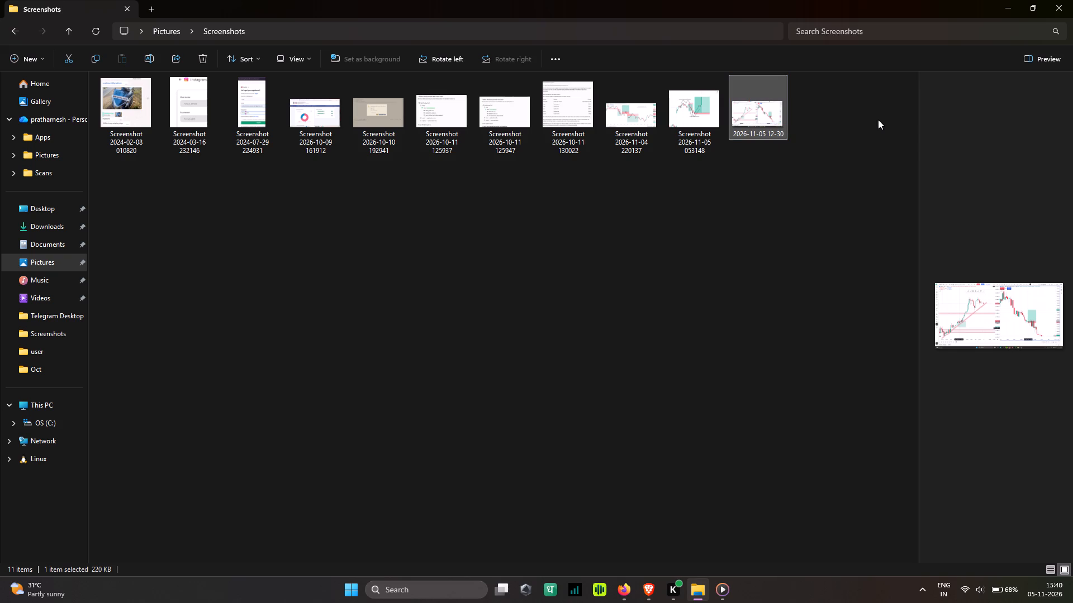
left_click(775, 114)
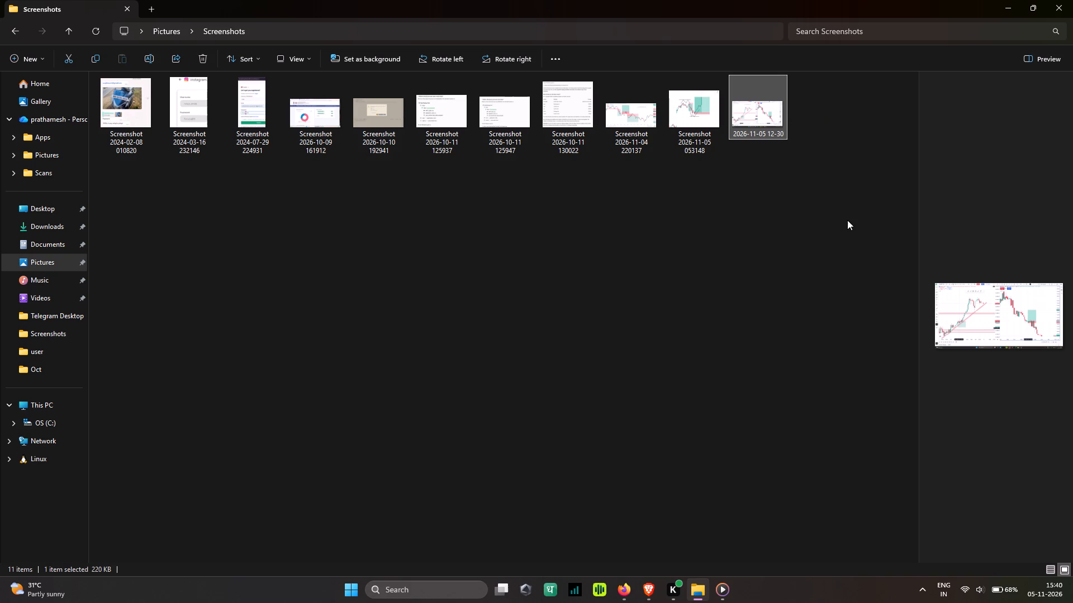
left_click(847, 220)
left_click(766, 110)
key("ctrl+x")
double_click(35, 265)
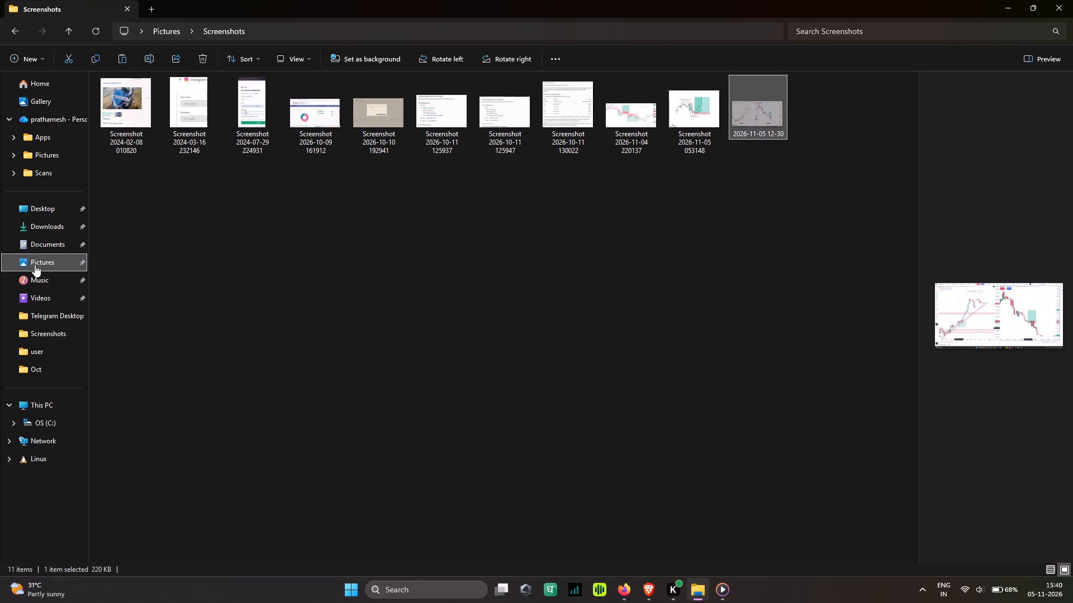
left_click(264, 123)
double_click(316, 119)
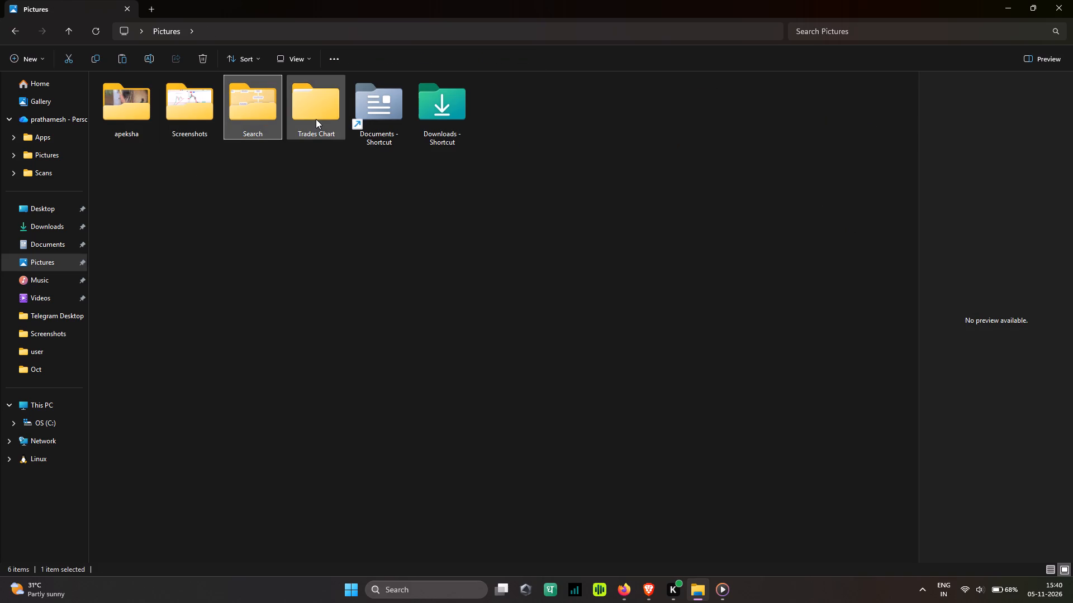
double_click(114, 118)
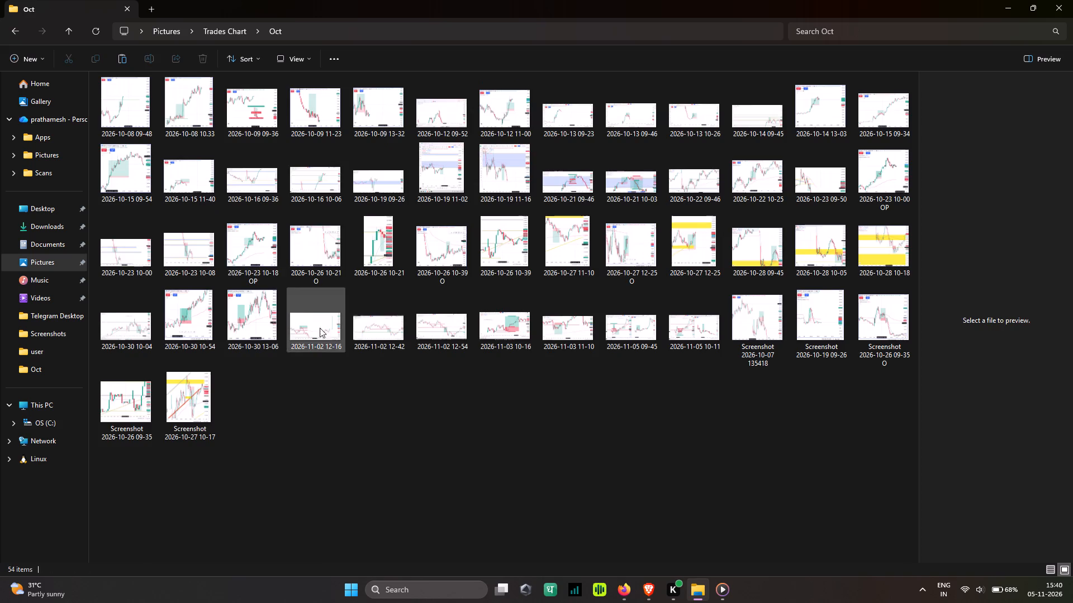
double_click(324, 382)
key("ctrl+v")
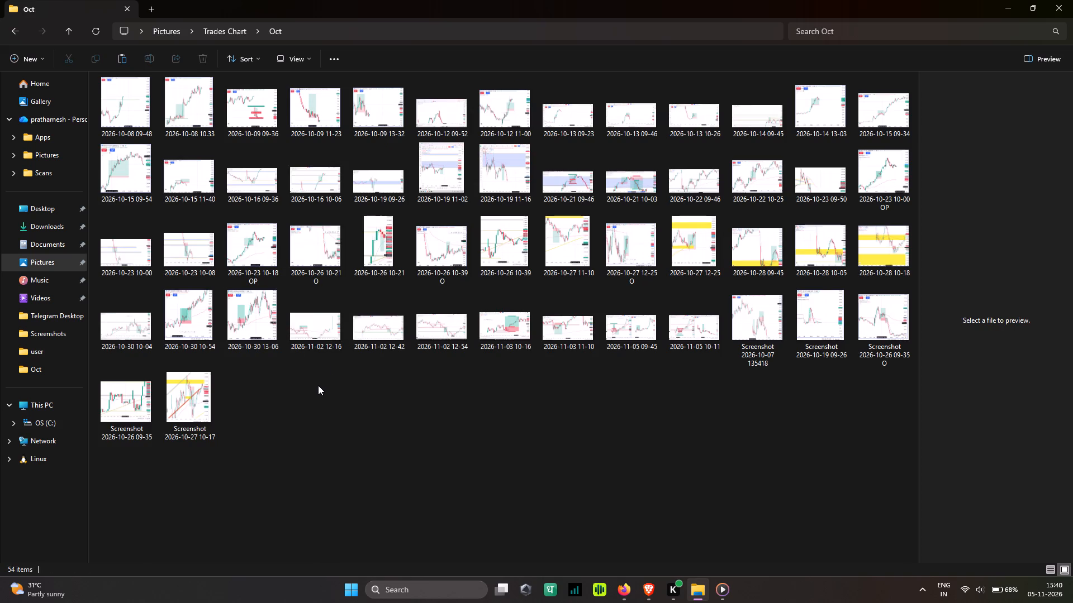
left_click(348, 432)
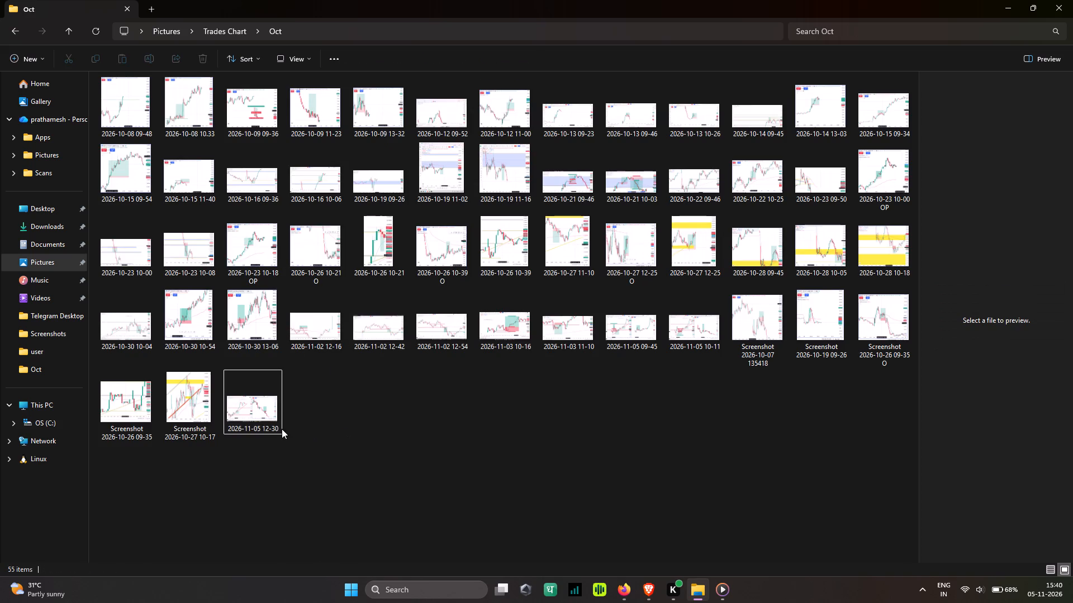
left_click(1059, 9)
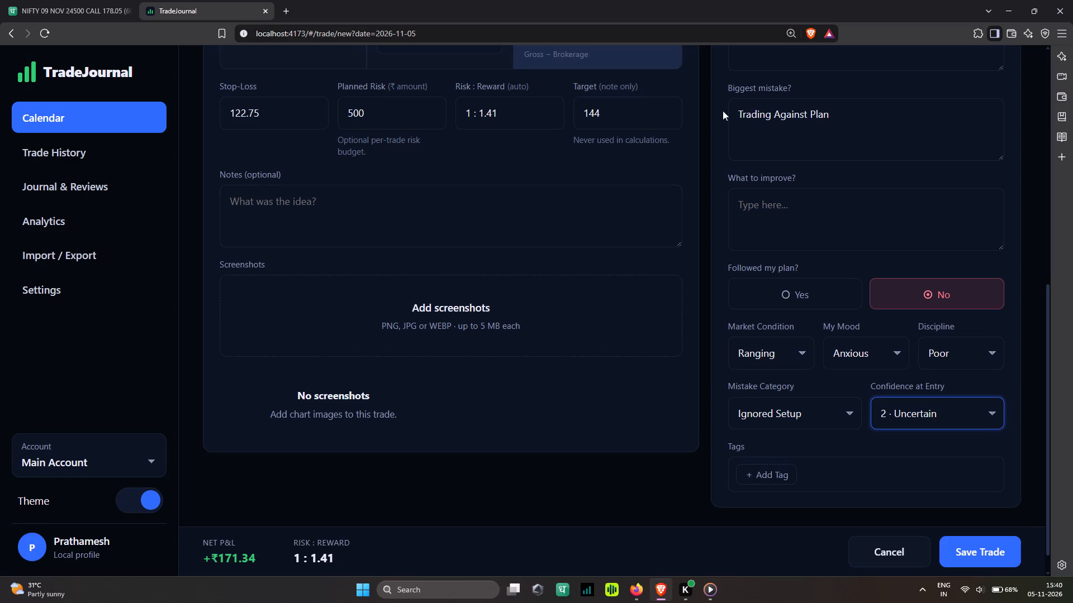
left_click(512, 330)
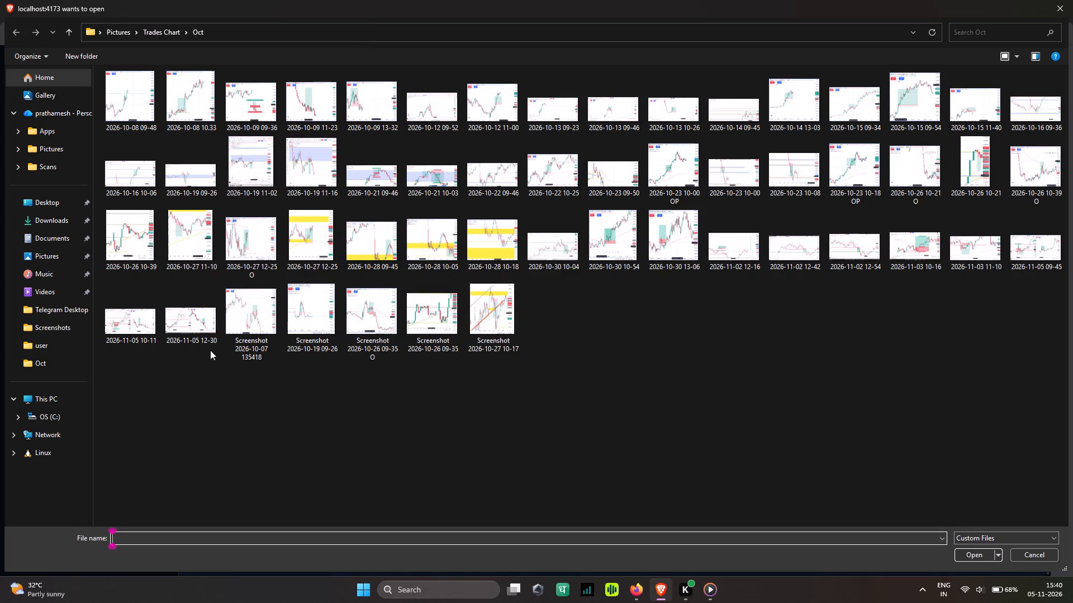
left_click(186, 327)
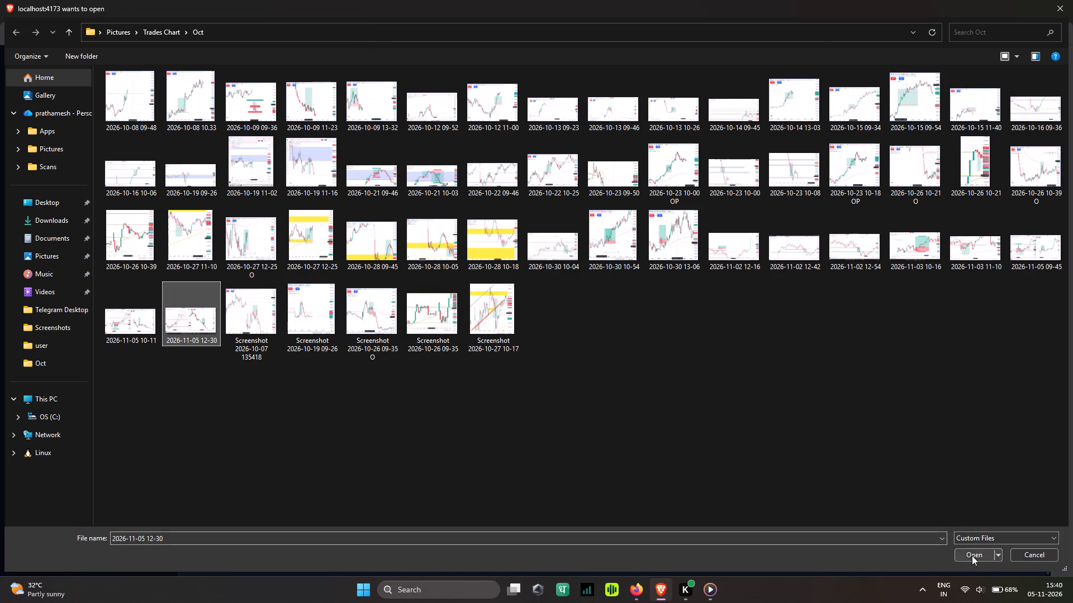
left_click(972, 556)
left_click(979, 540)
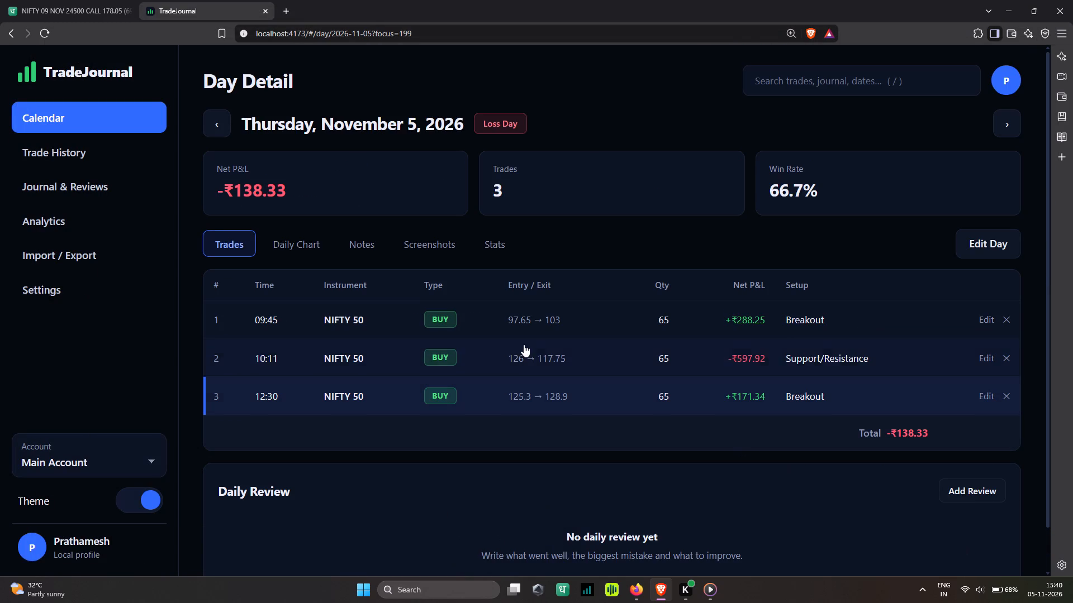
Review the 5 November day detail and the November 2026 calendar overview.
scroll(589, 302, "up", 3)
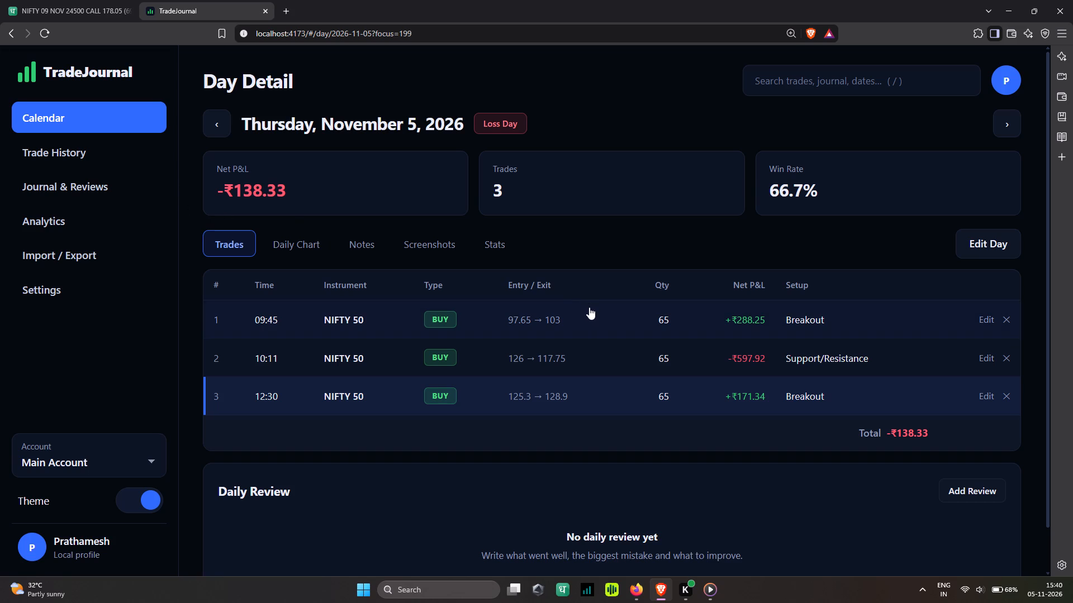
left_click(67, 68)
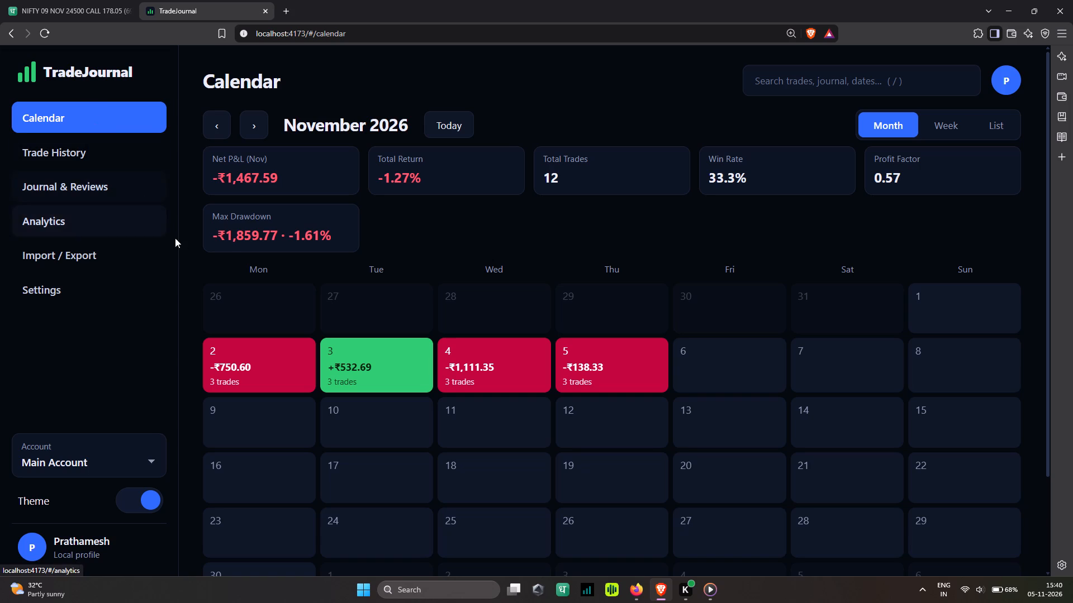
scroll(826, 398, "up", 2)
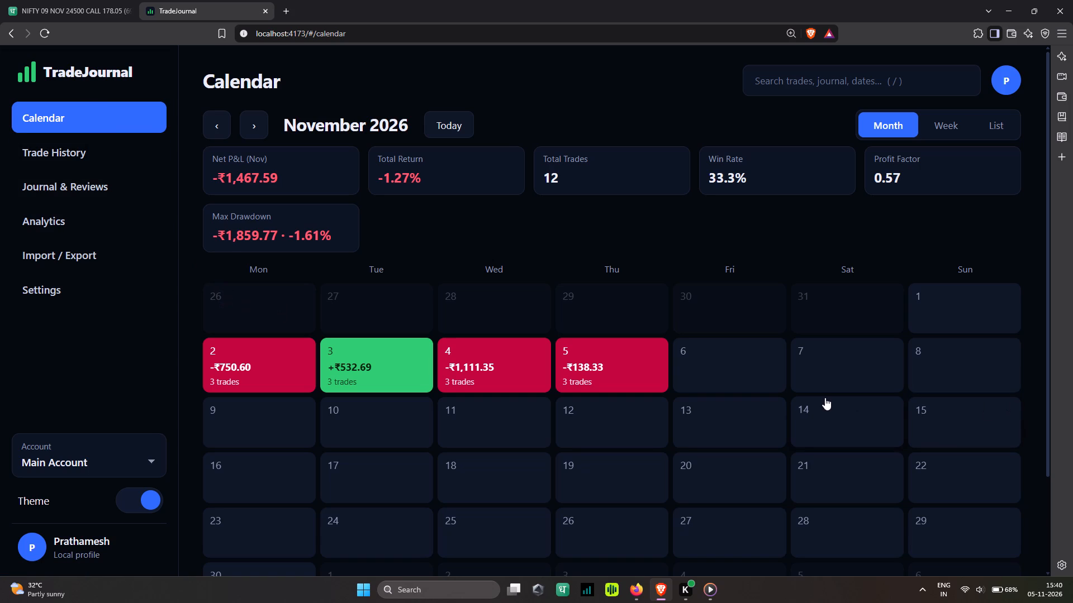
scroll(825, 398, "up", 1)
Switch TradeJournal to the light theme.
left_click(142, 492)
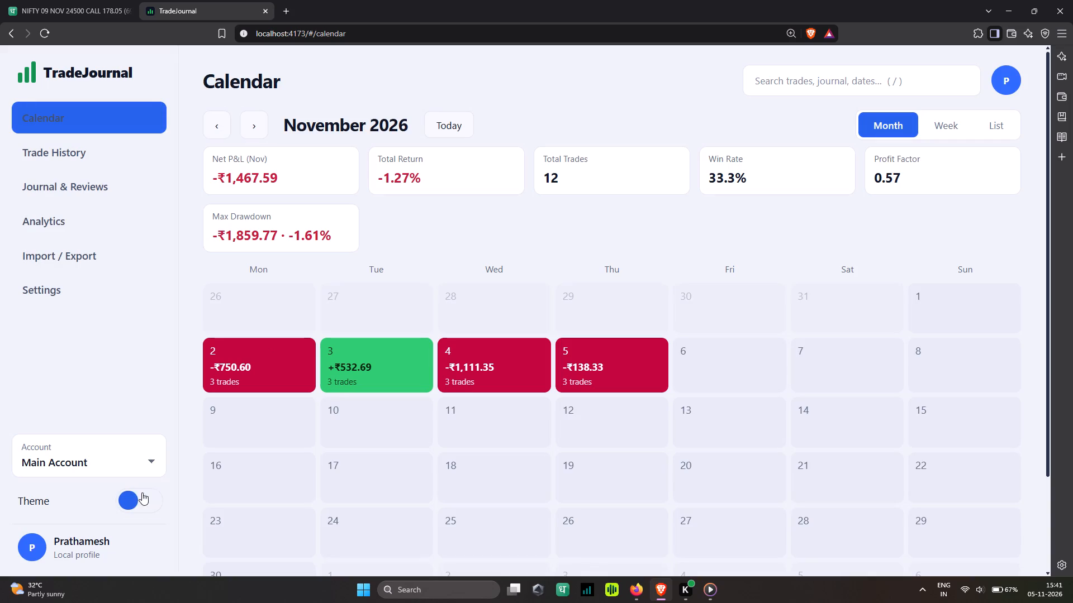
scroll(459, 350, "down", 1)
scroll(459, 358, "up", 1)
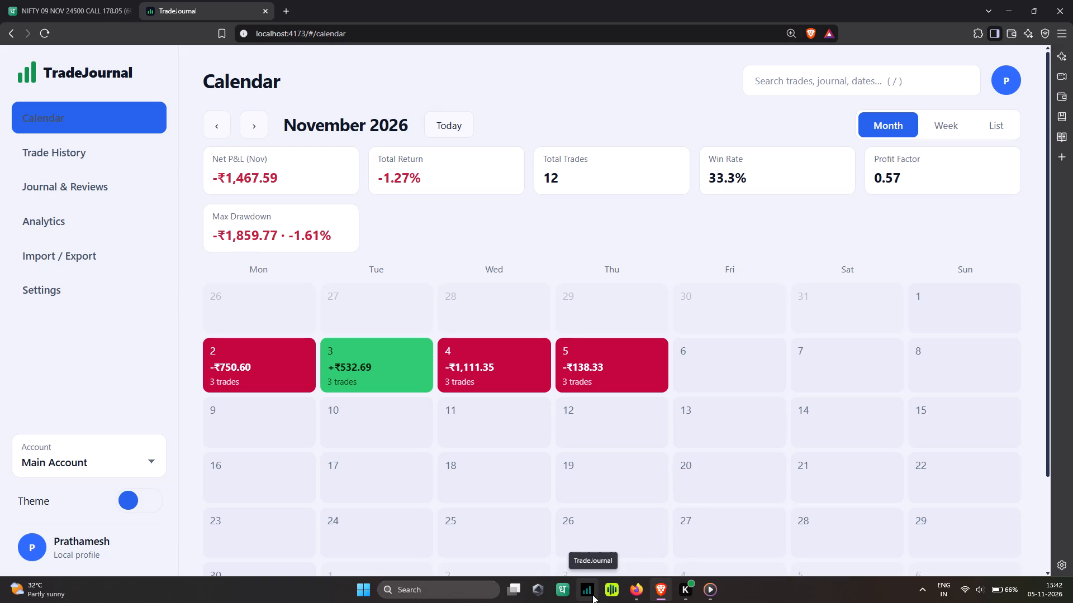
Open the trade history and set its month filter to All Months.
left_click(72, 146)
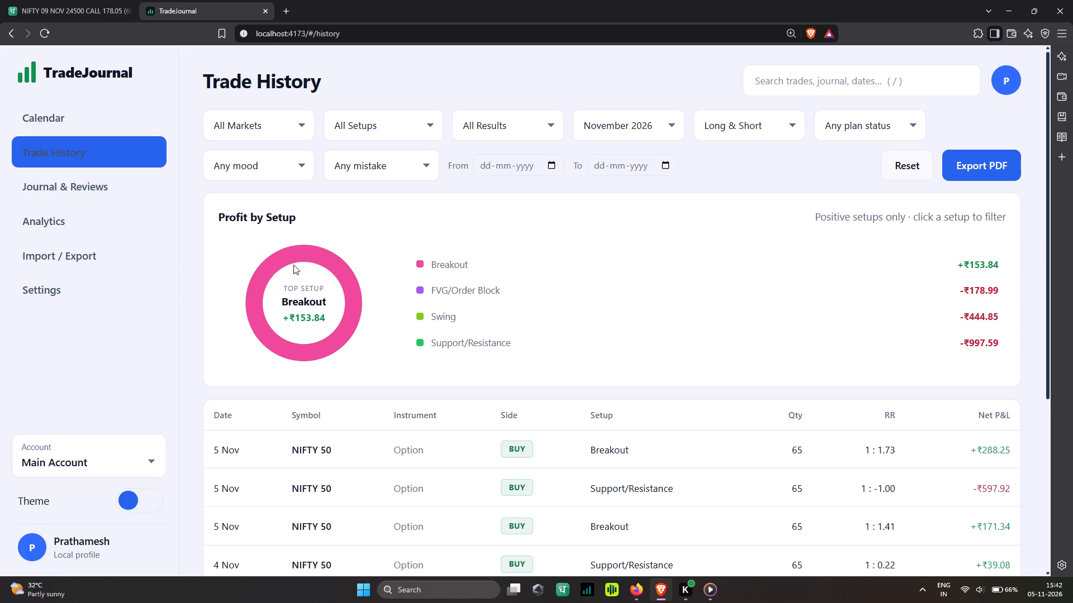
left_click(660, 118)
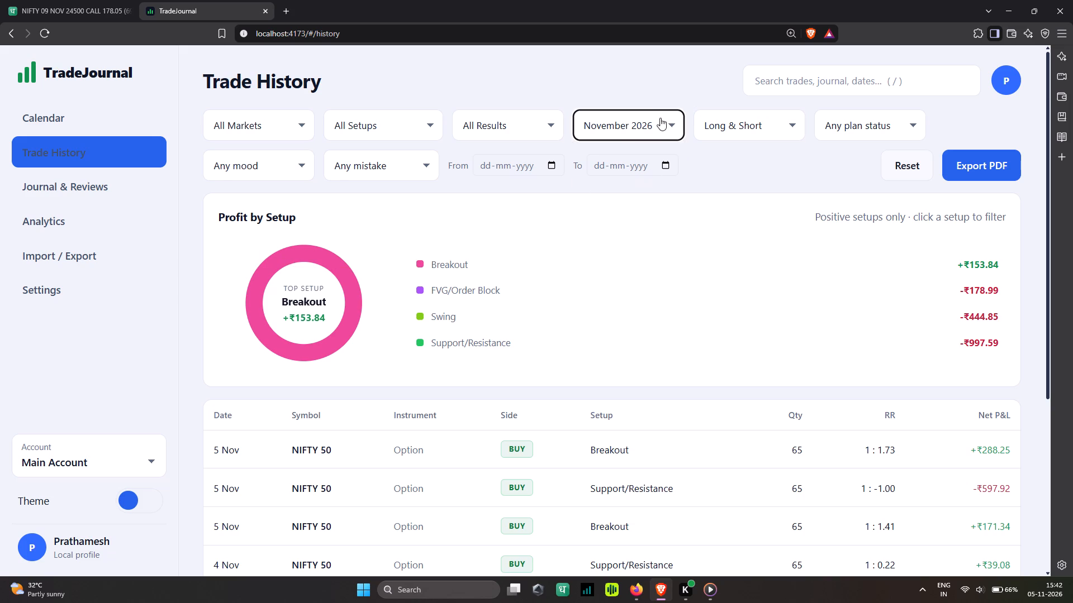
left_click(643, 145)
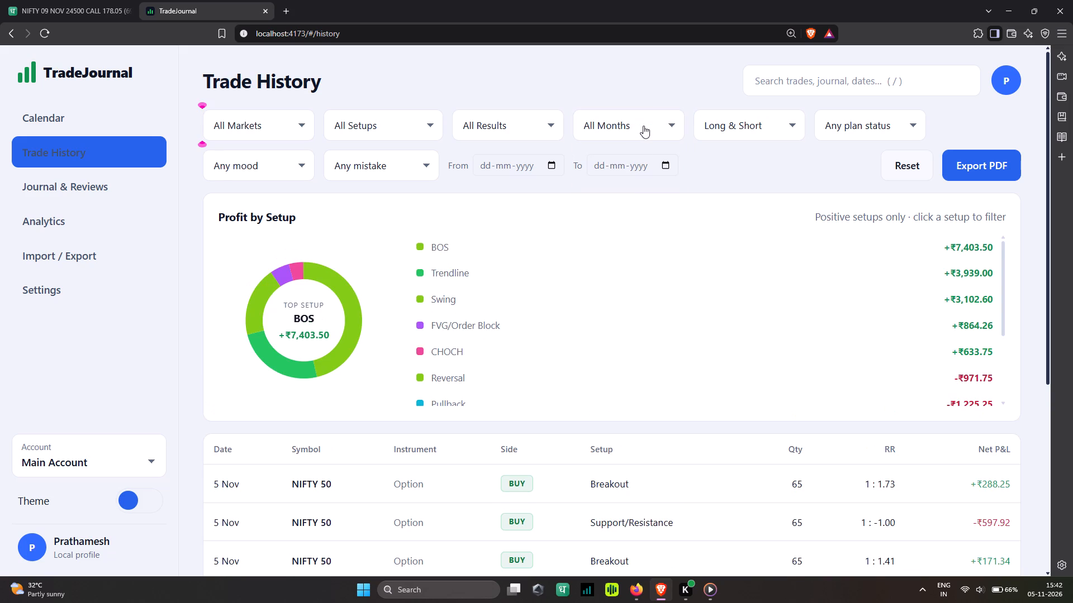
Filter the trade history to October 2026 and the Option market.
left_click(645, 122)
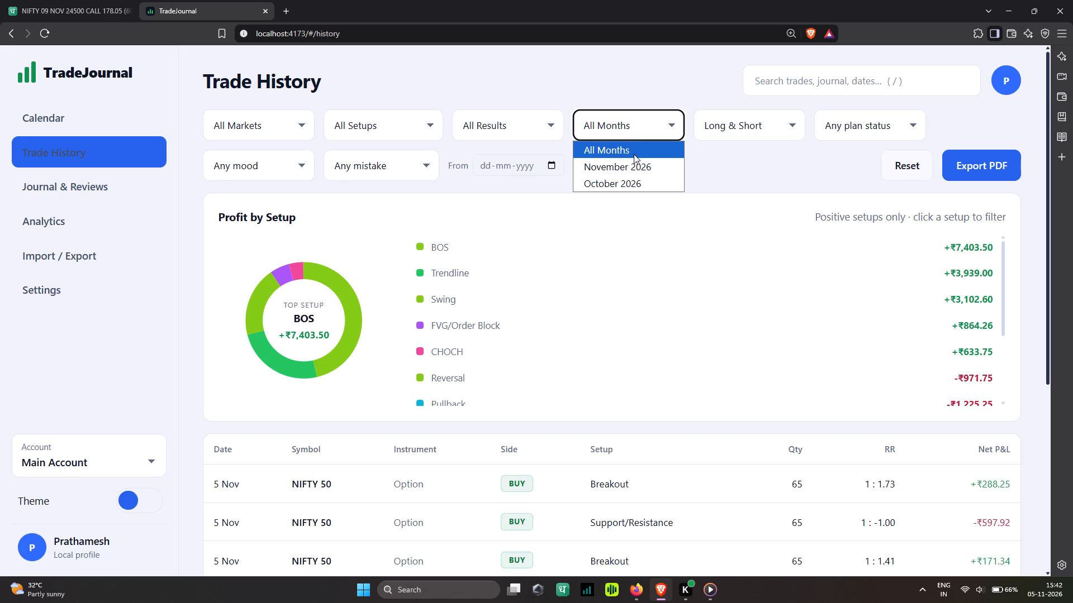
left_click(620, 179)
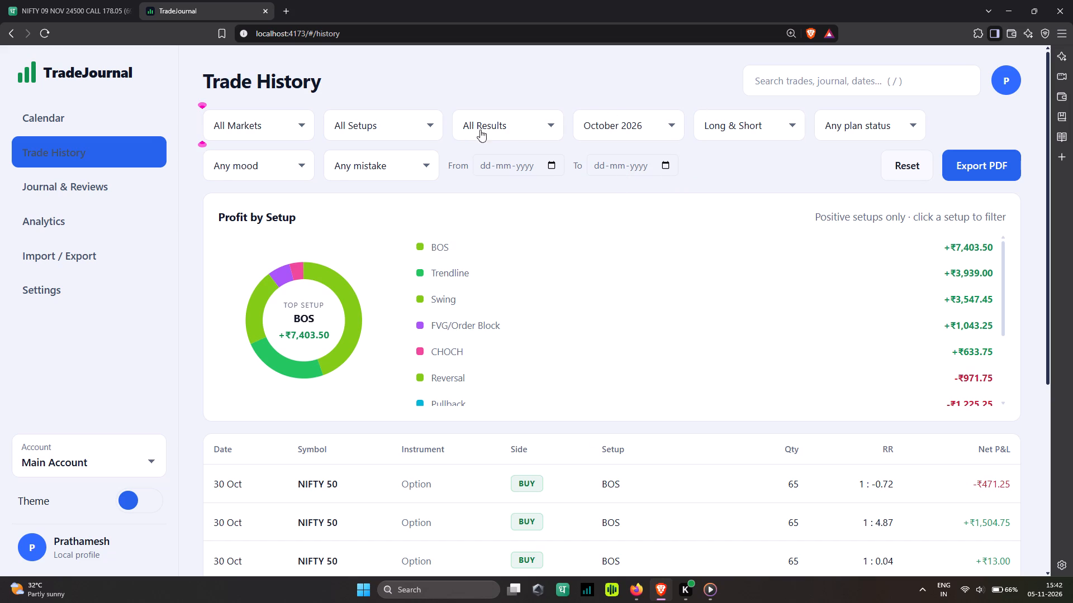
left_click(371, 171)
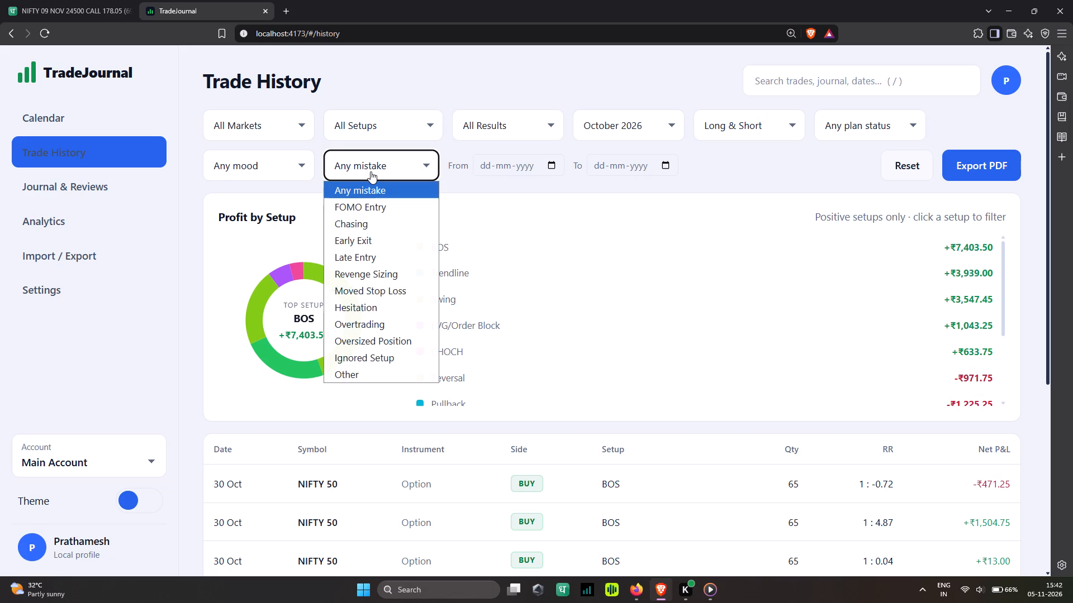
left_click(492, 199)
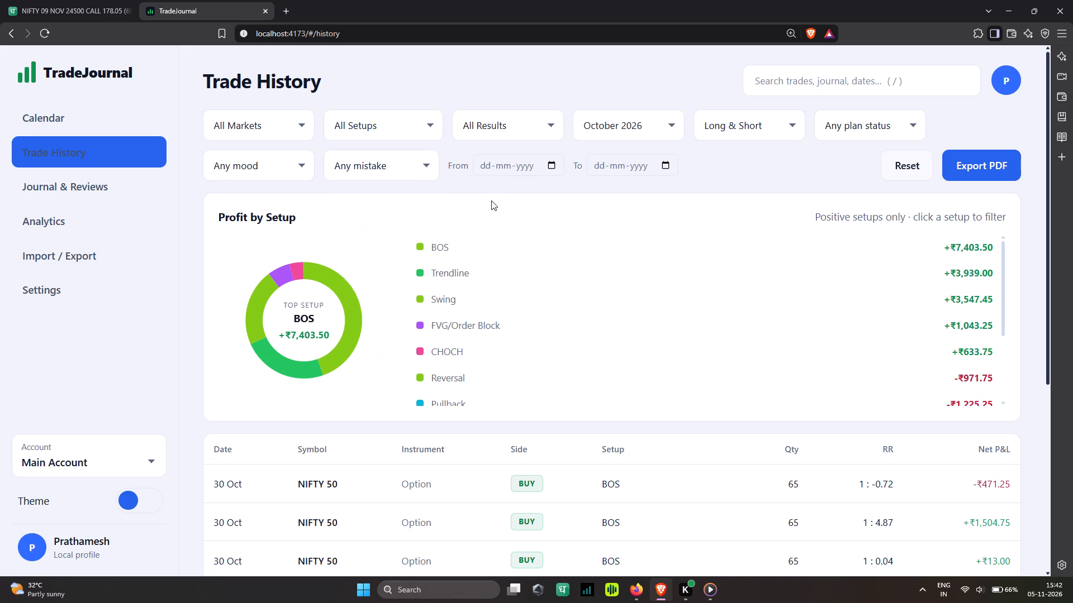
left_click(275, 125)
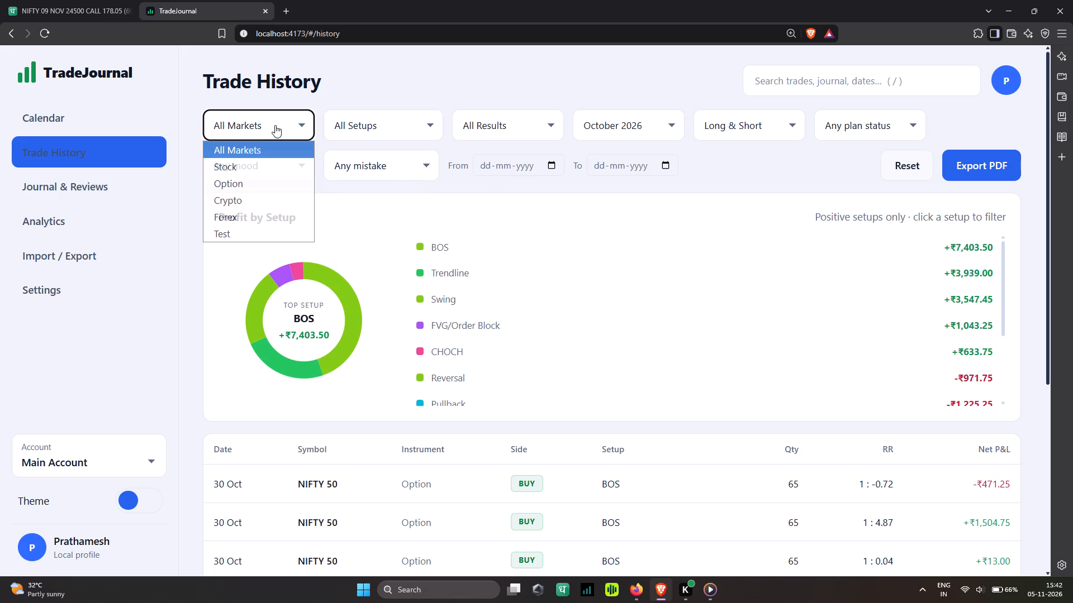
left_click(254, 188)
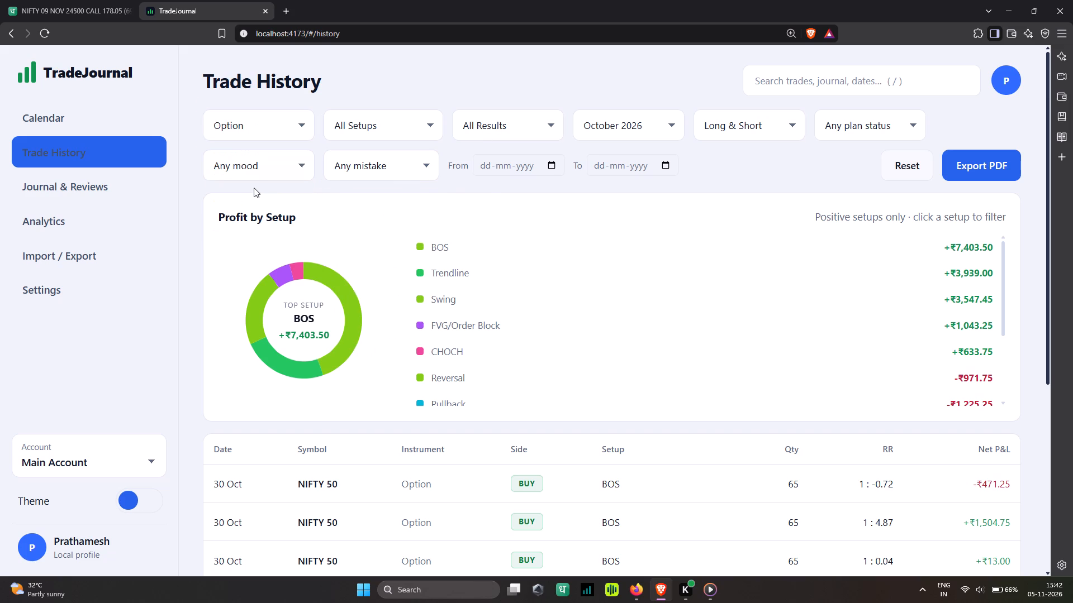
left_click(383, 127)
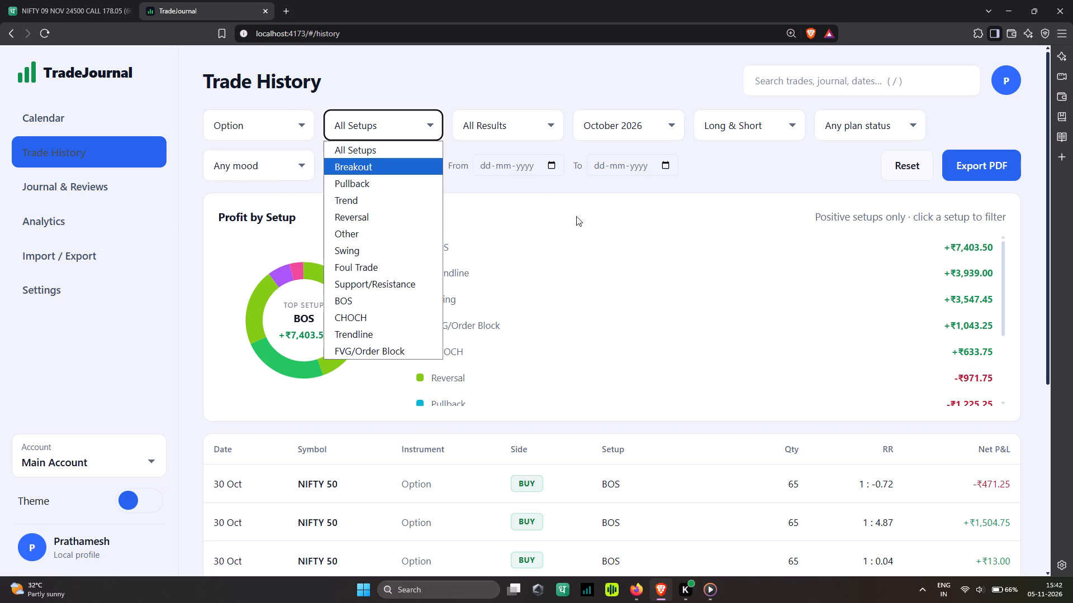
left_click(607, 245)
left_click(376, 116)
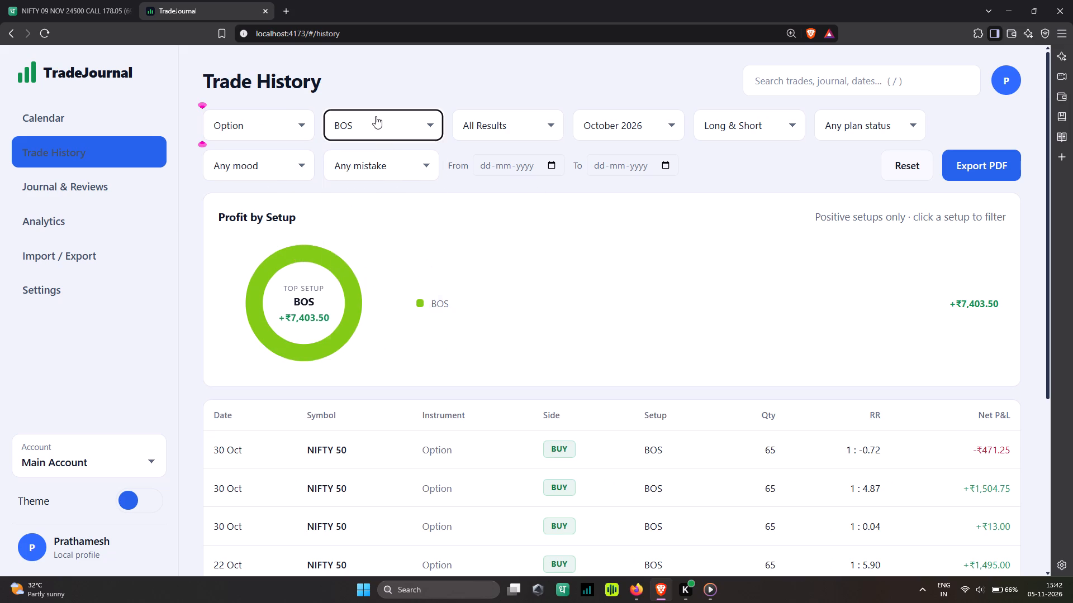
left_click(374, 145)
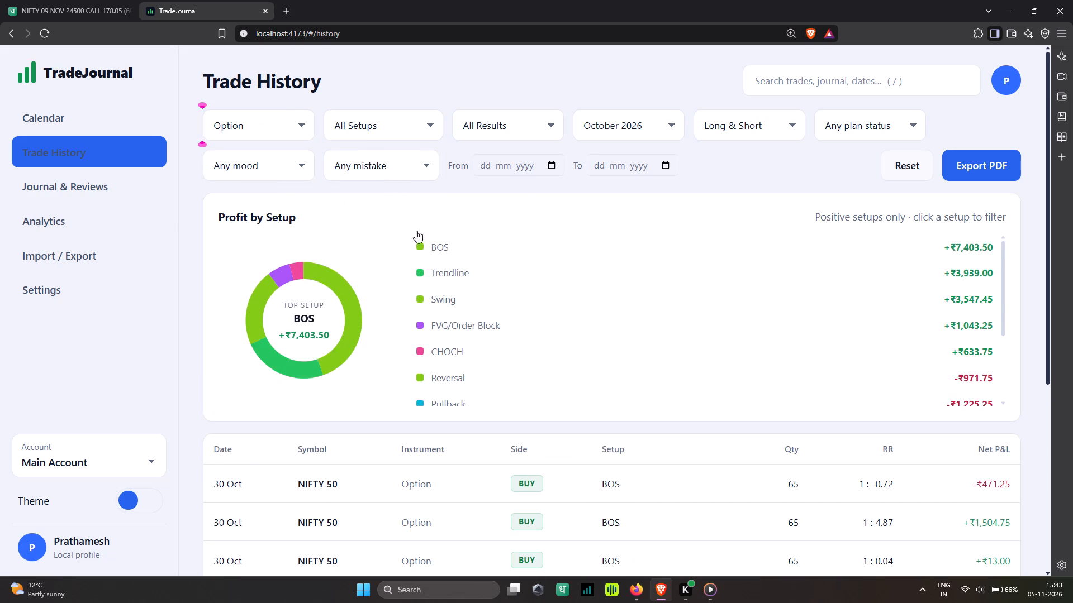
Examine the Profit by Setup breakdown and the list of October 2026 option trades.
scroll(565, 314, "down", 7)
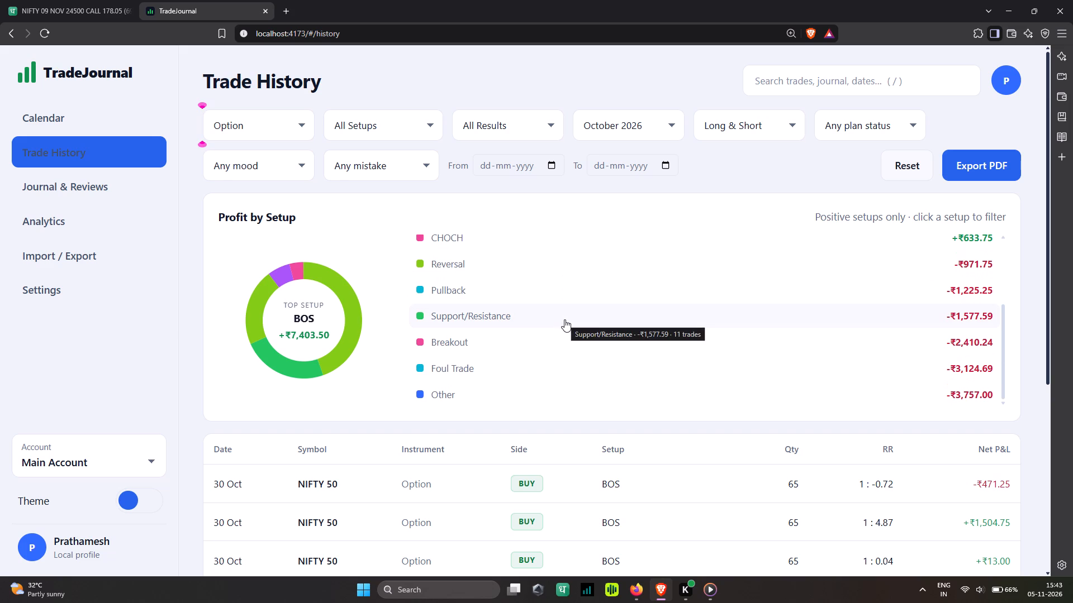
scroll(564, 319, "up", 5)
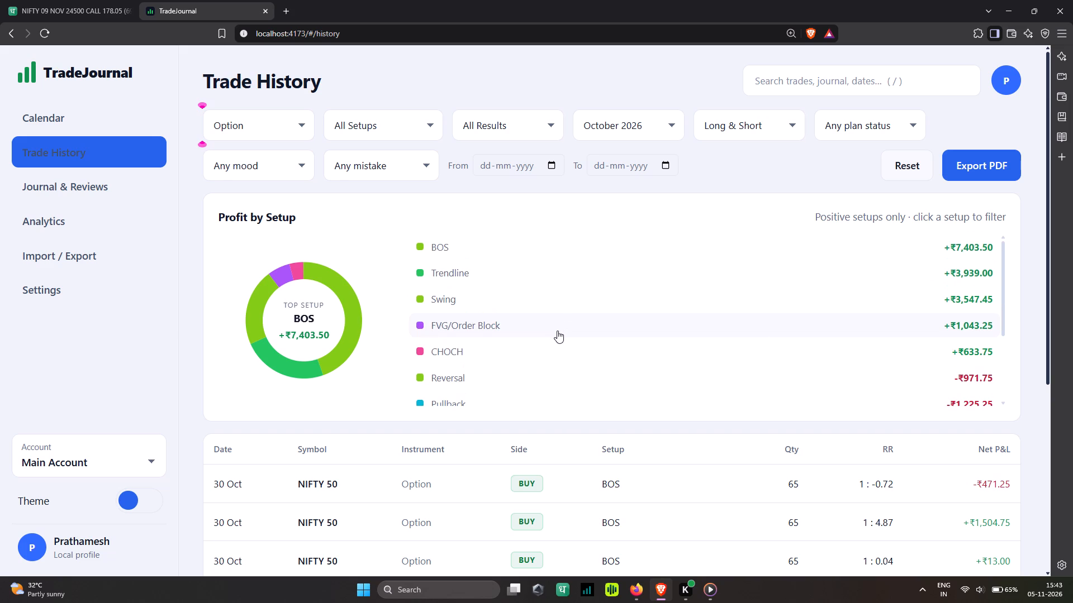
scroll(557, 332, "up", 1)
scroll(557, 336, "down", 4)
scroll(566, 447, "down", 3)
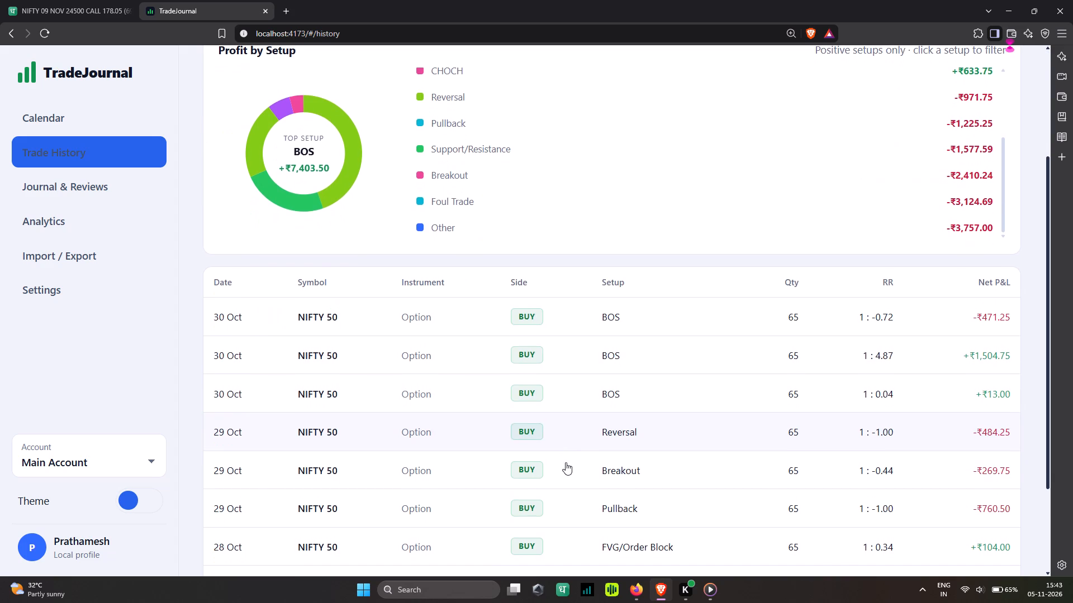
scroll(566, 462, "down", 3)
scroll(566, 462, "up", 5)
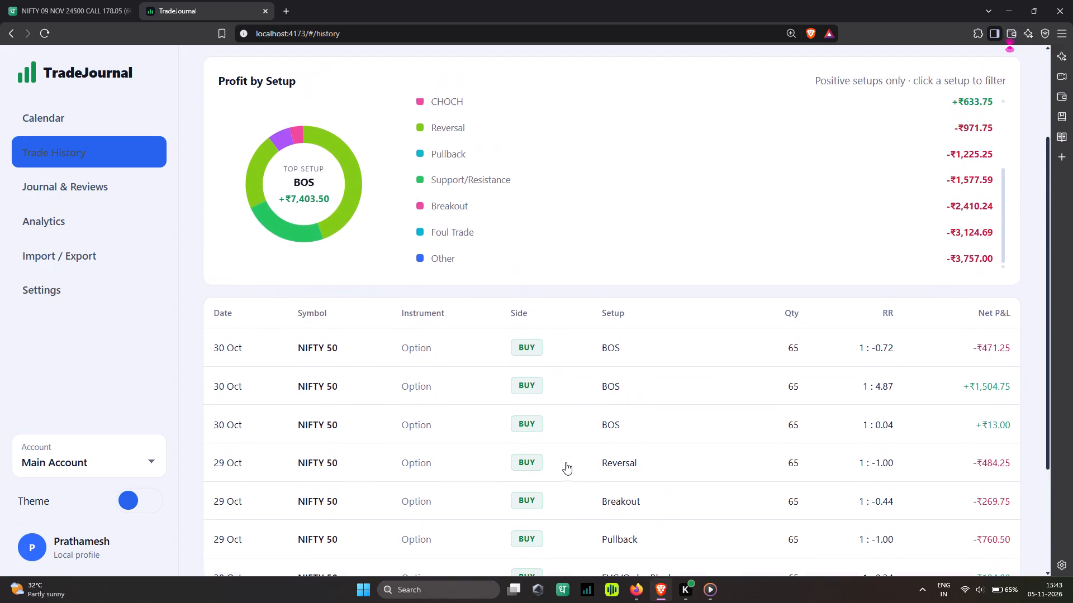
scroll(566, 462, "up", 4)
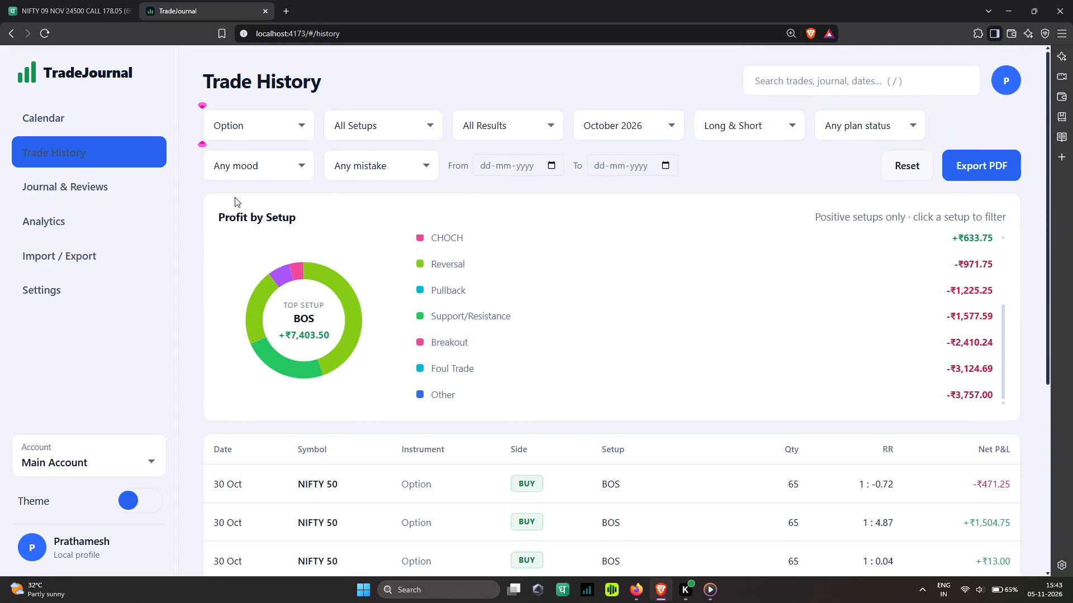
Open the daily Journal & Reviews page for 5 November 2026.
left_click(83, 195)
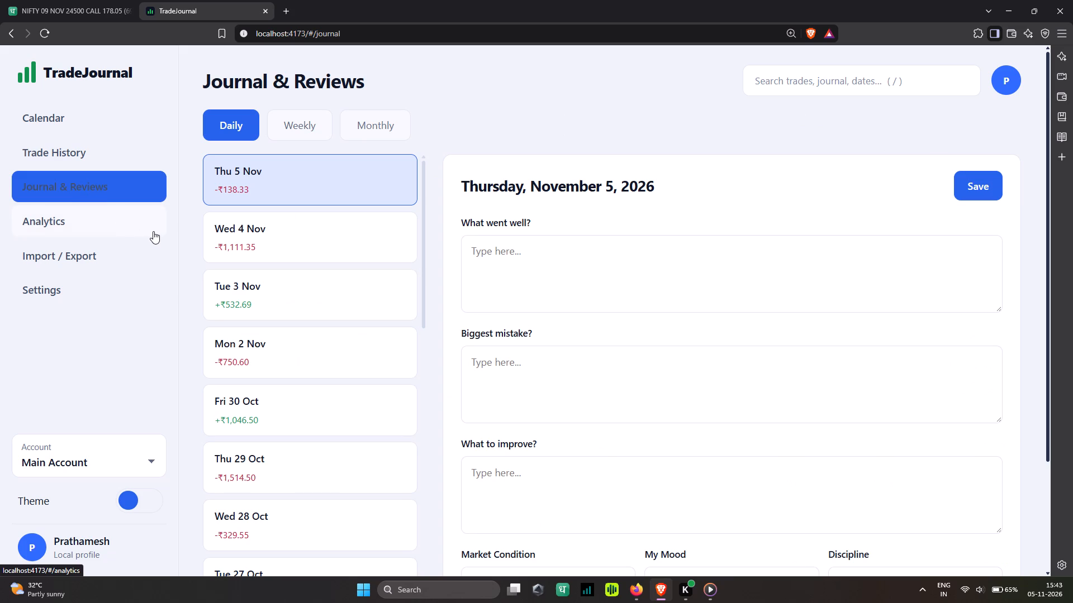
Review the November 2026 Analytics overview: key metrics, daily P&L, equity curve, performance by setup, entry hours and drawdown recovery.
left_click(93, 219)
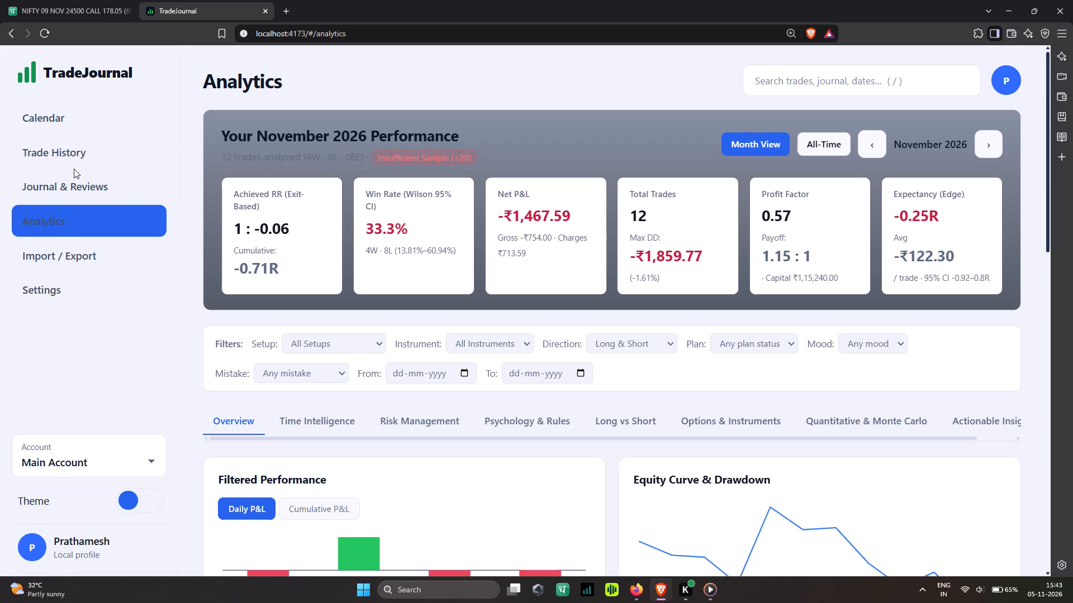
left_click(468, 156)
scroll(543, 372, "down", 2)
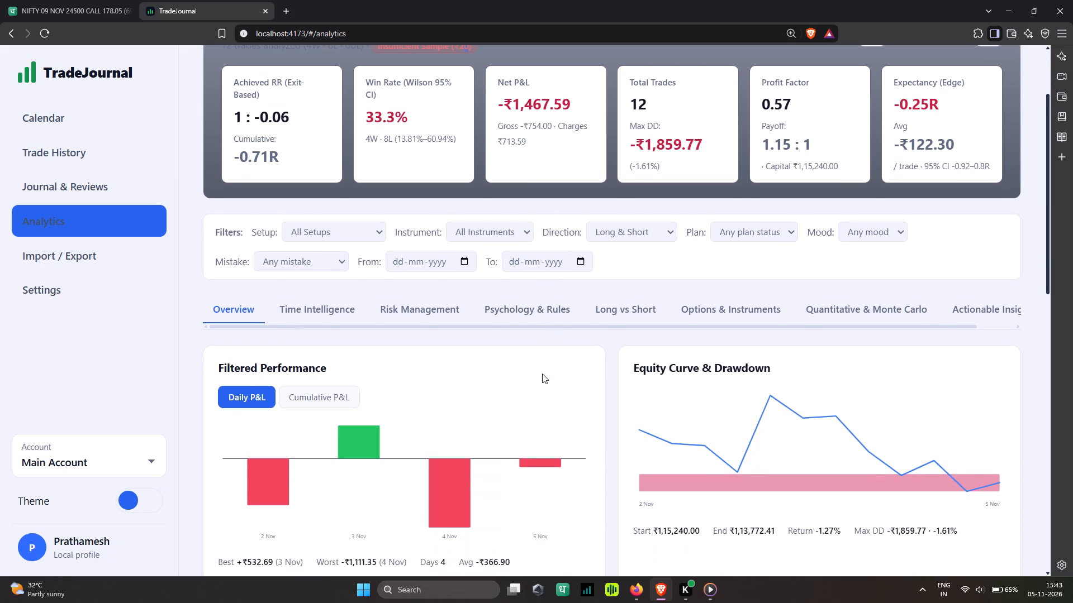
scroll(528, 402, "down", 1)
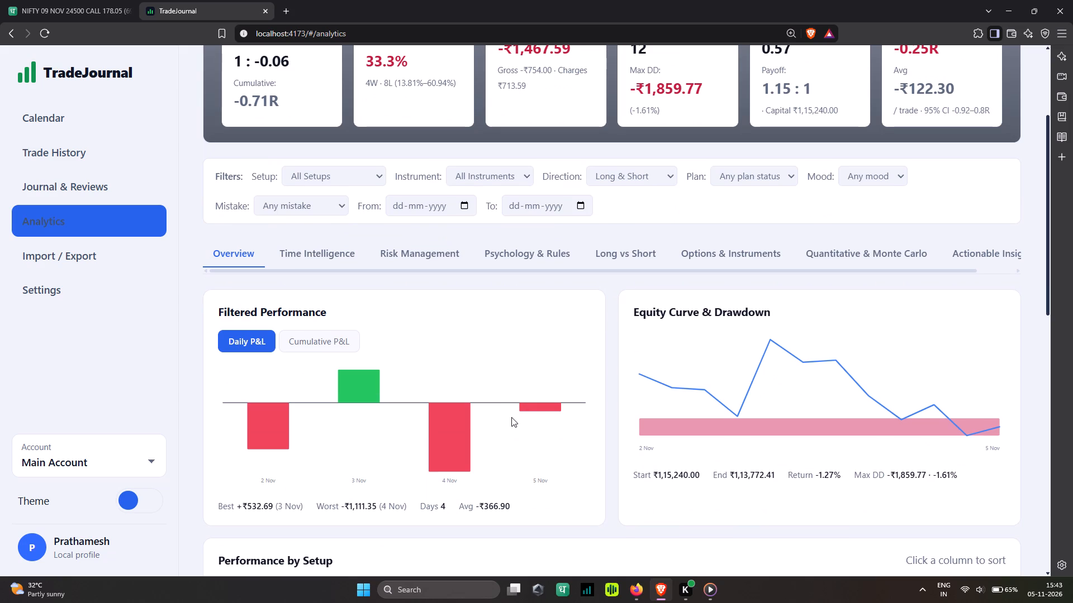
scroll(771, 416, "down", 2)
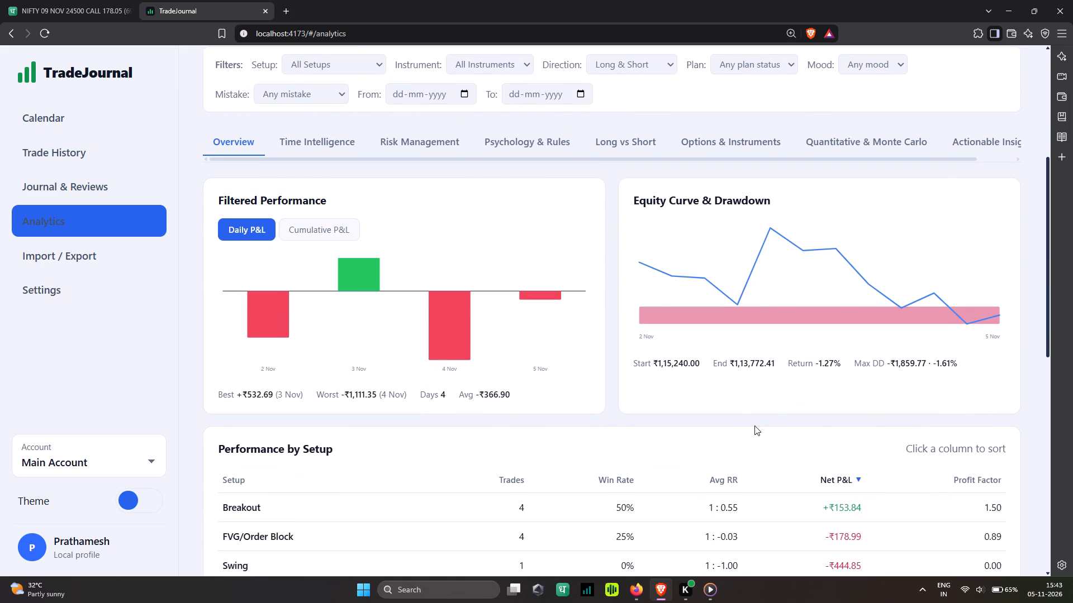
scroll(753, 426, "down", 2)
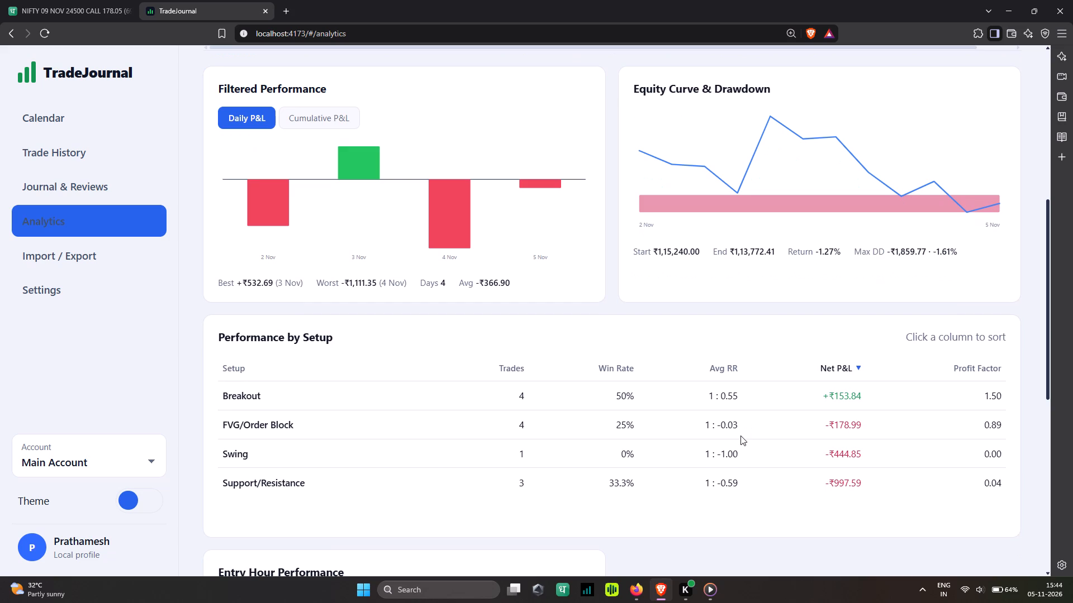
scroll(740, 435, "down", 4)
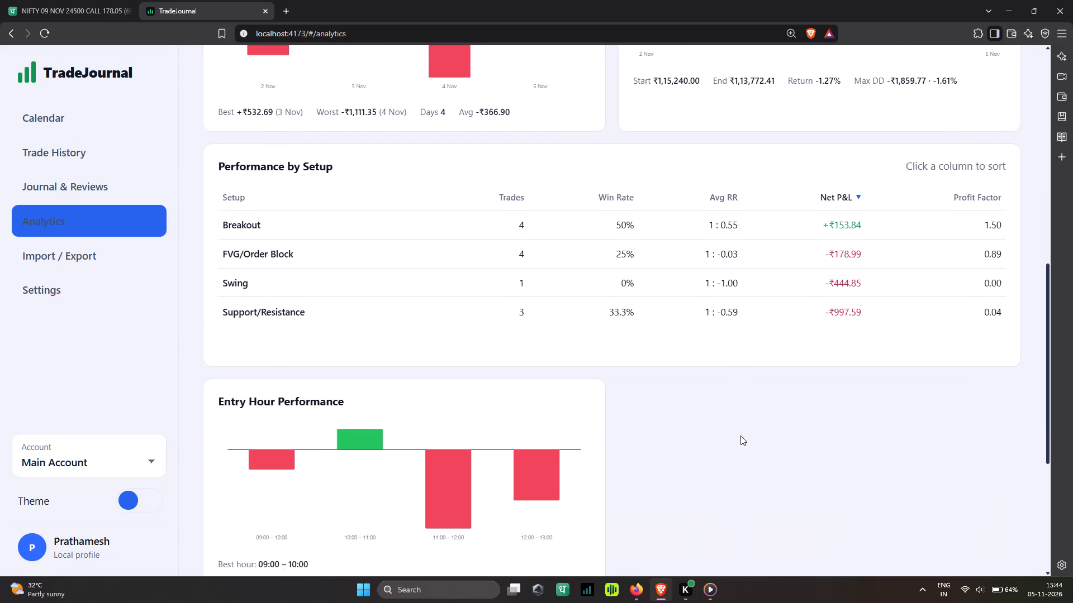
scroll(740, 435, "down", 5)
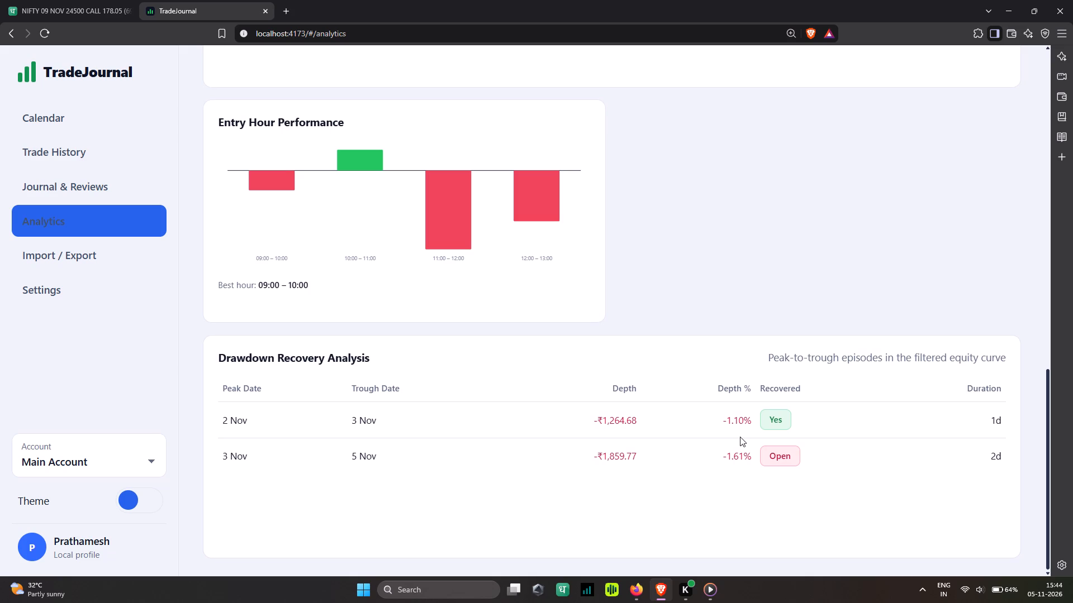
Review the Time Intelligence analytics for hour-wise, 15-minute entry window, day-of-week and holding duration performance.
scroll(738, 437, "up", 9)
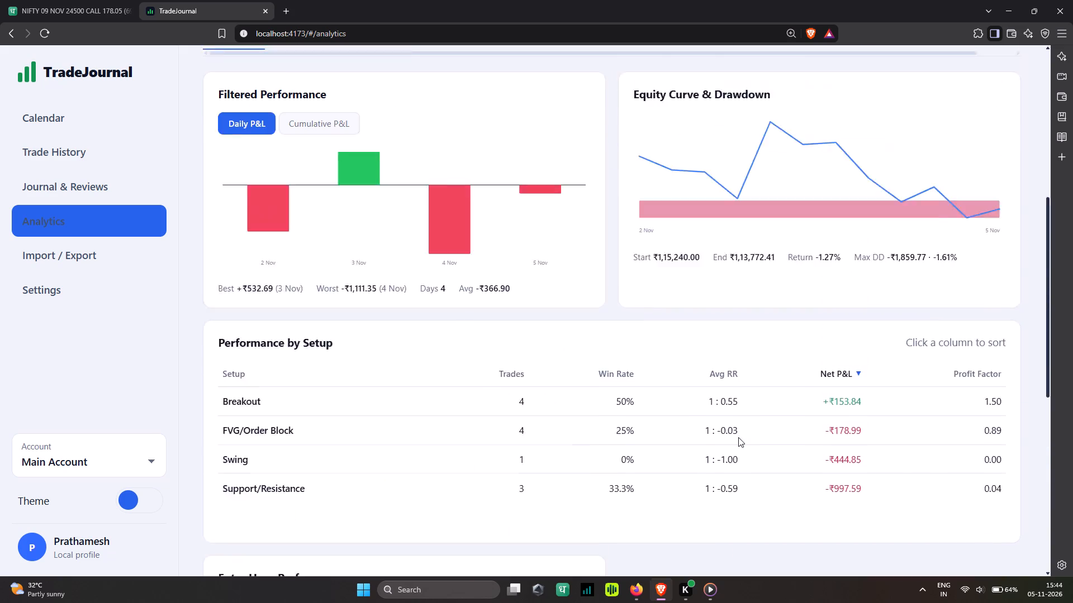
scroll(738, 437, "up", 4)
left_click(302, 298)
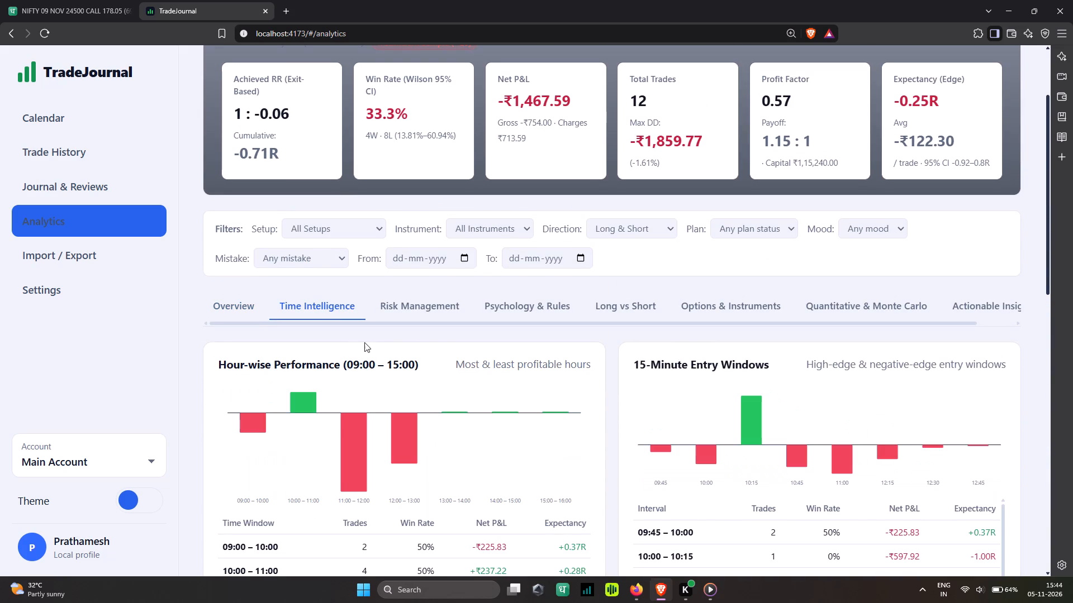
scroll(762, 418, "down", 2)
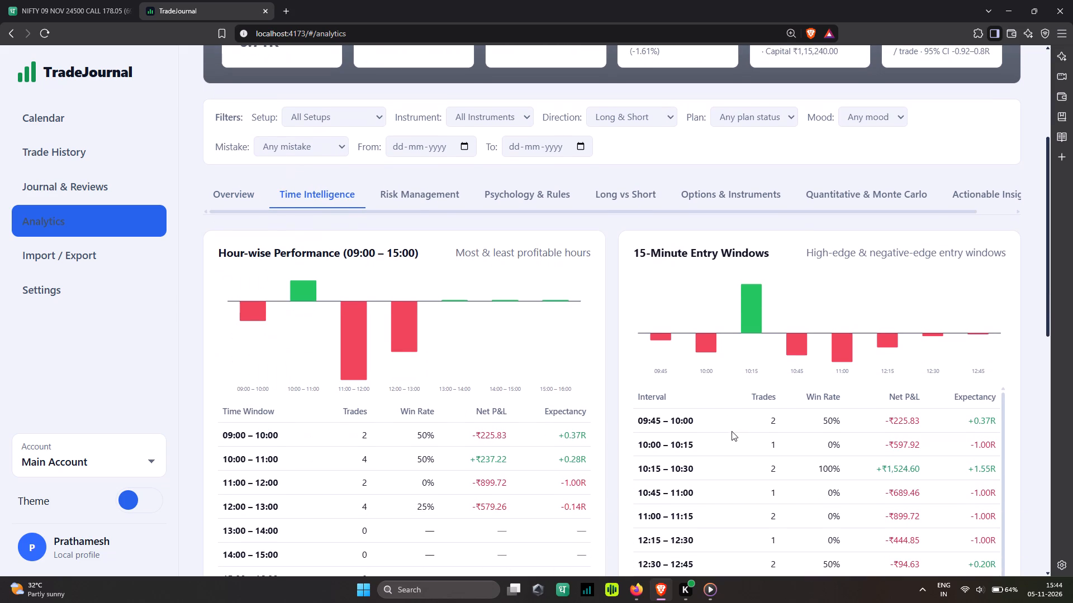
scroll(530, 429, "down", 2)
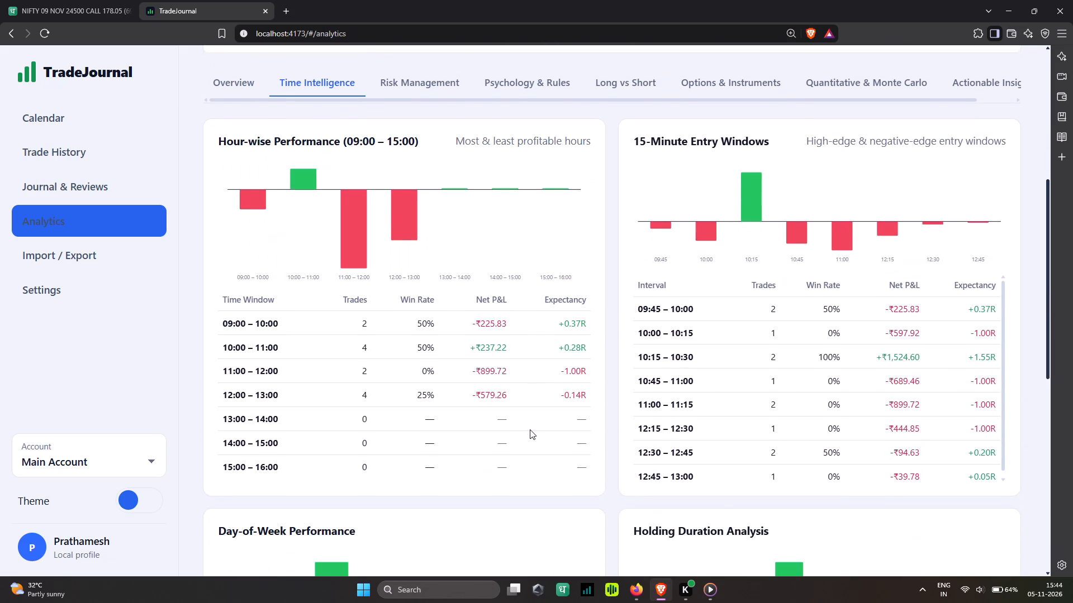
scroll(530, 429, "down", 6)
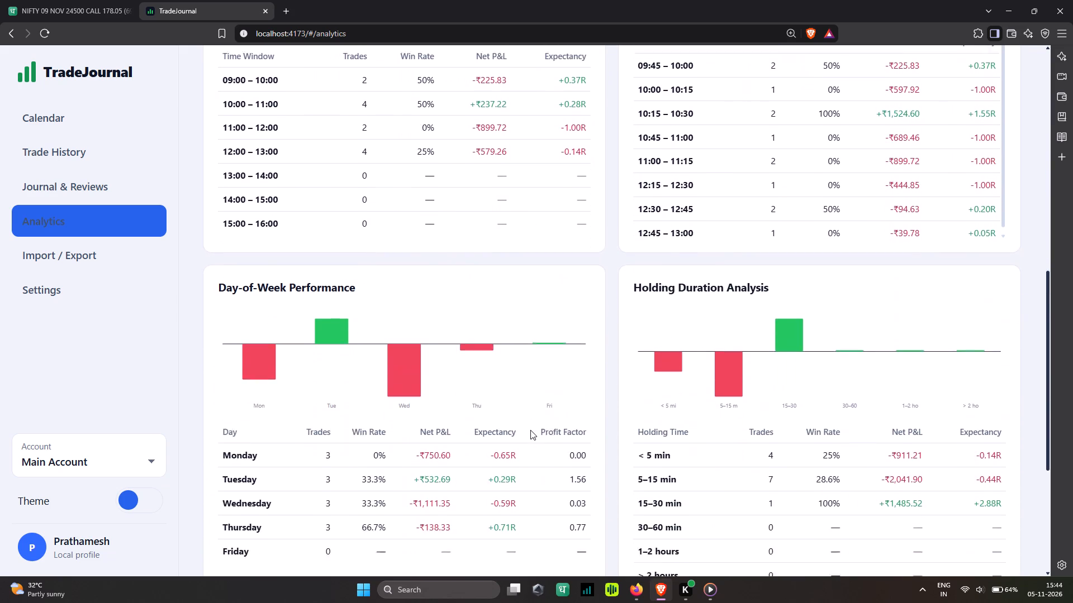
scroll(530, 430, "down", 2)
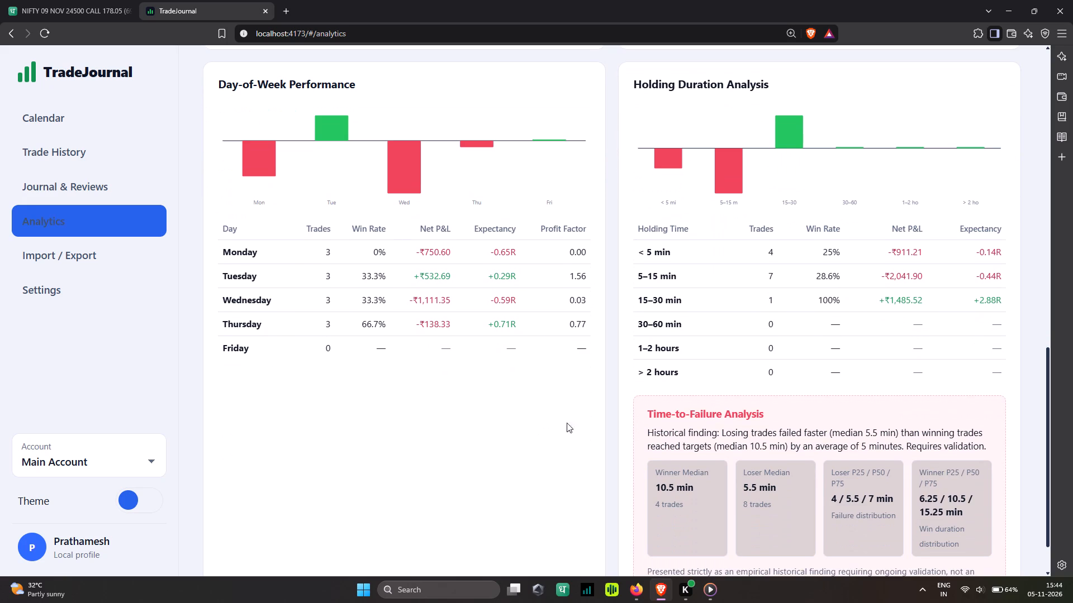
scroll(733, 411, "down", 2)
Review the Risk Management analytics for position sizing, oversized positions and risk escalation after losses.
scroll(732, 413, "up", 4)
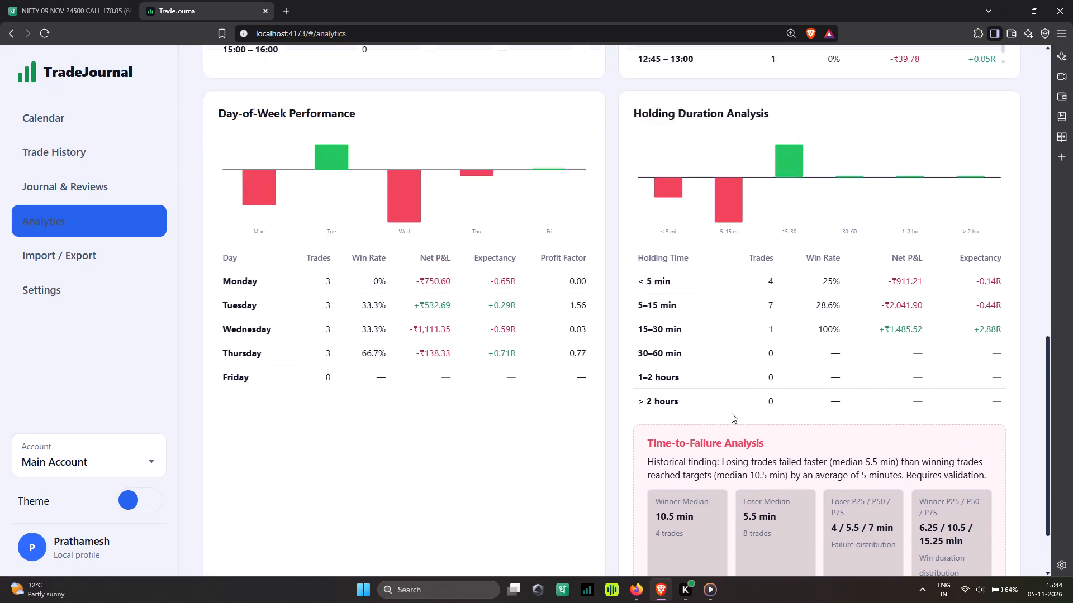
scroll(732, 413, "up", 9)
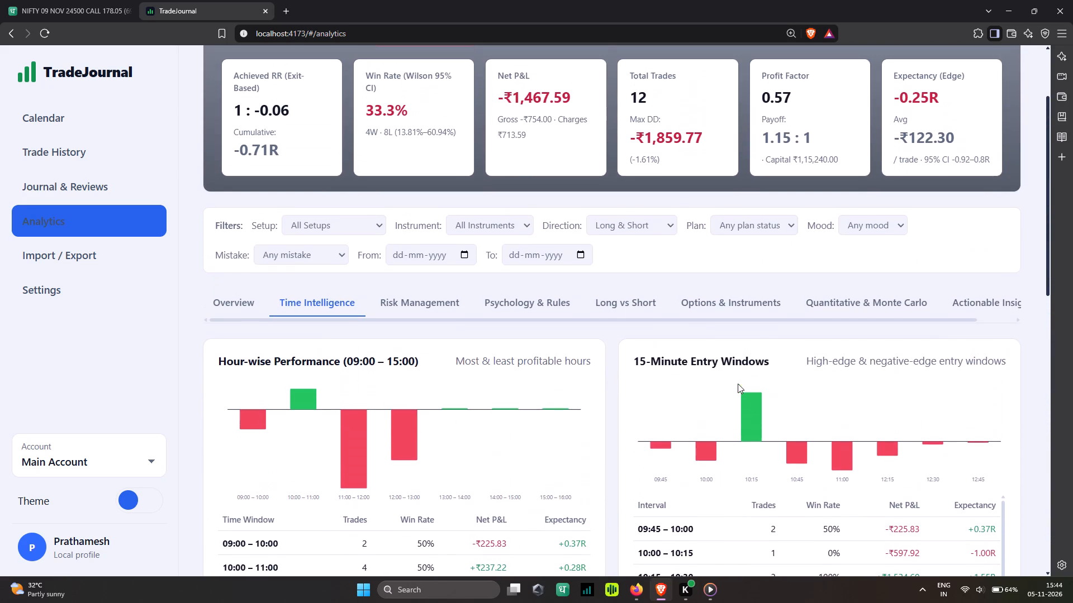
left_click(434, 305)
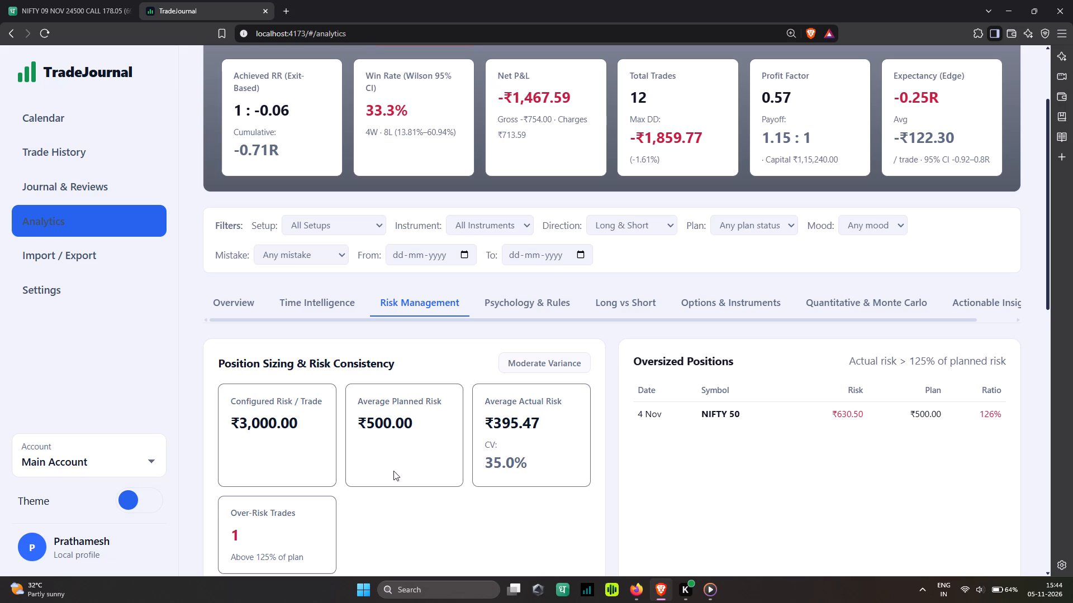
scroll(756, 454, "down", 3)
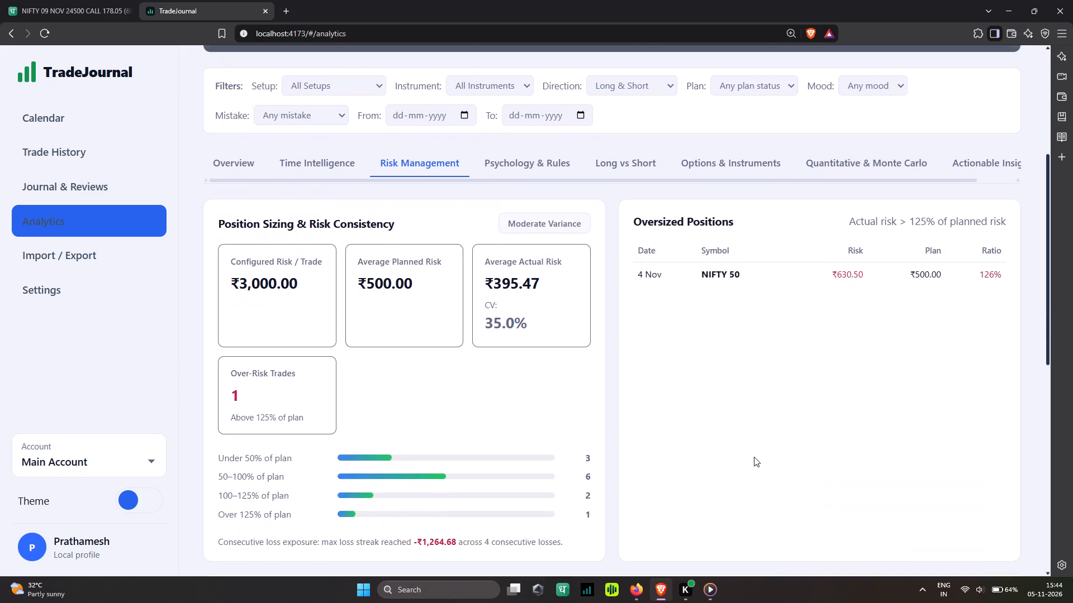
scroll(753, 457, "down", 3)
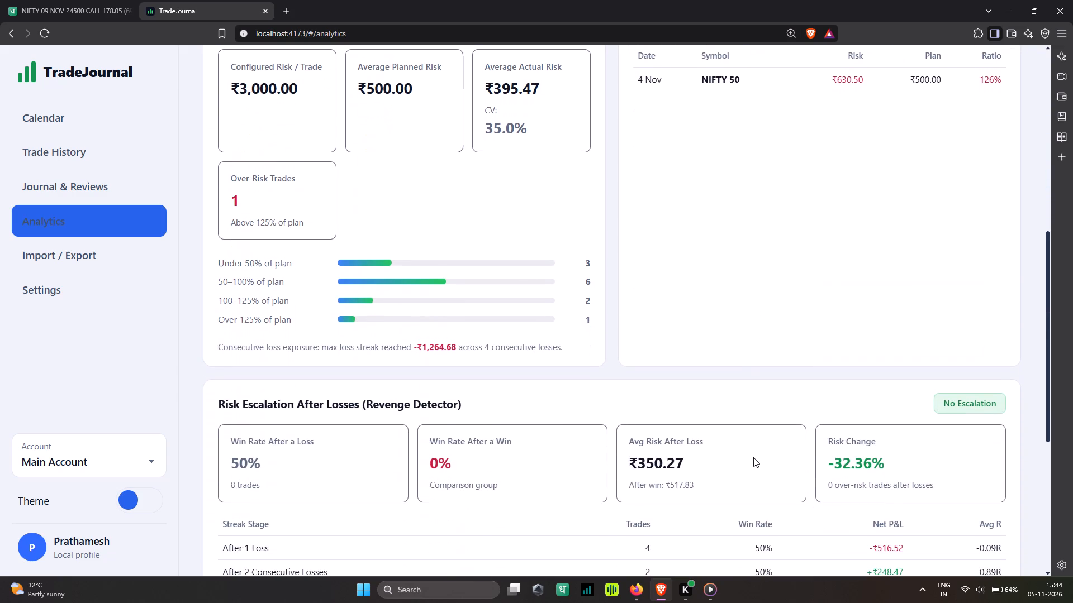
scroll(753, 457, "up", 2)
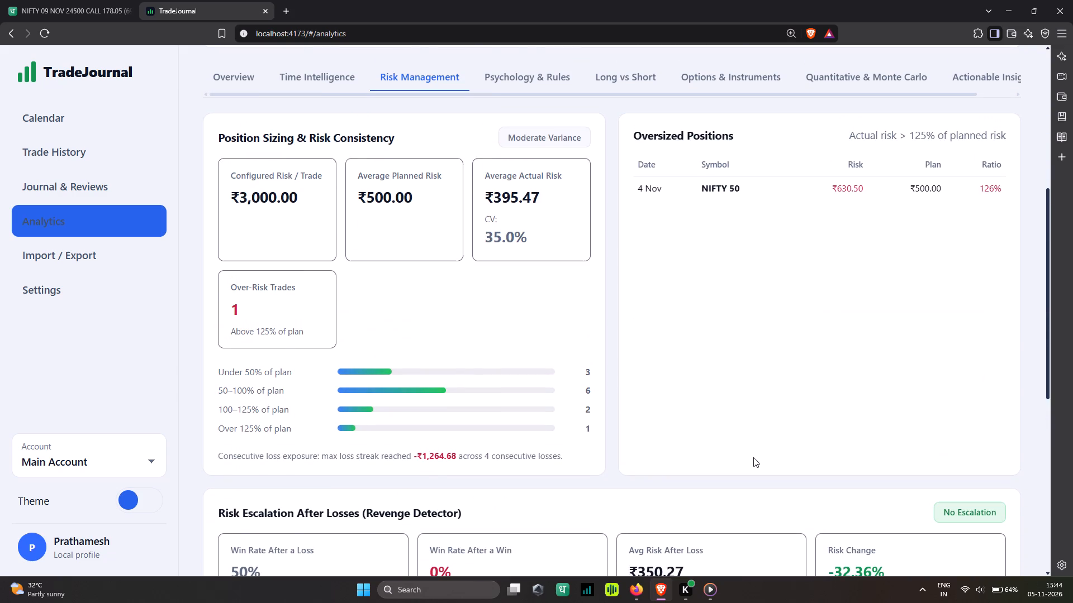
Review the Psychology & Rules analytics for rule violation cost, recurring mistakes, mood, confidence and market condition performance.
scroll(753, 457, "up", 2)
left_click(525, 193)
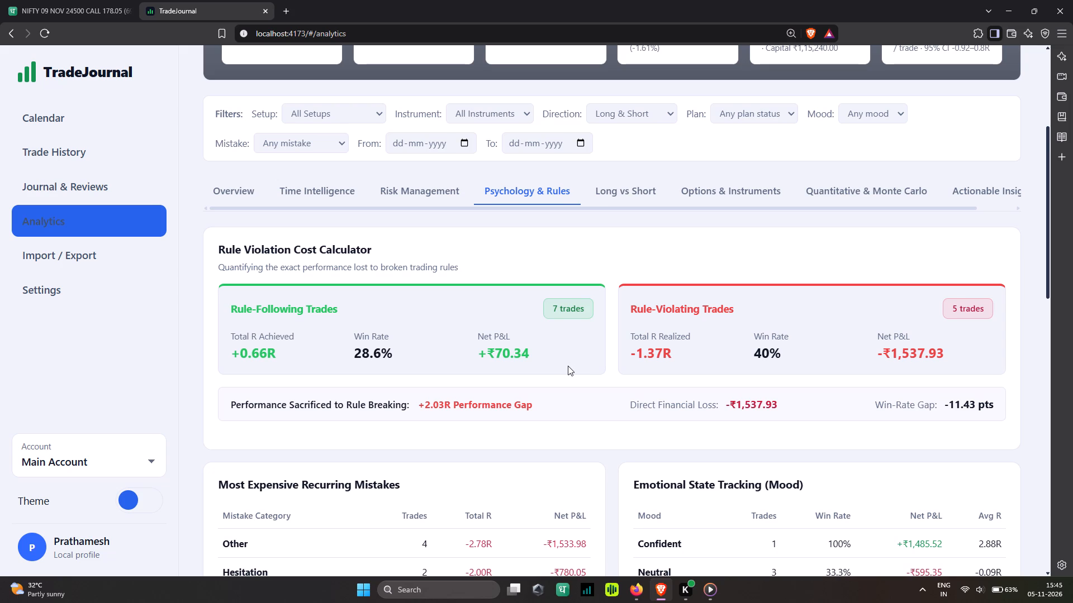
scroll(569, 367, "down", 5)
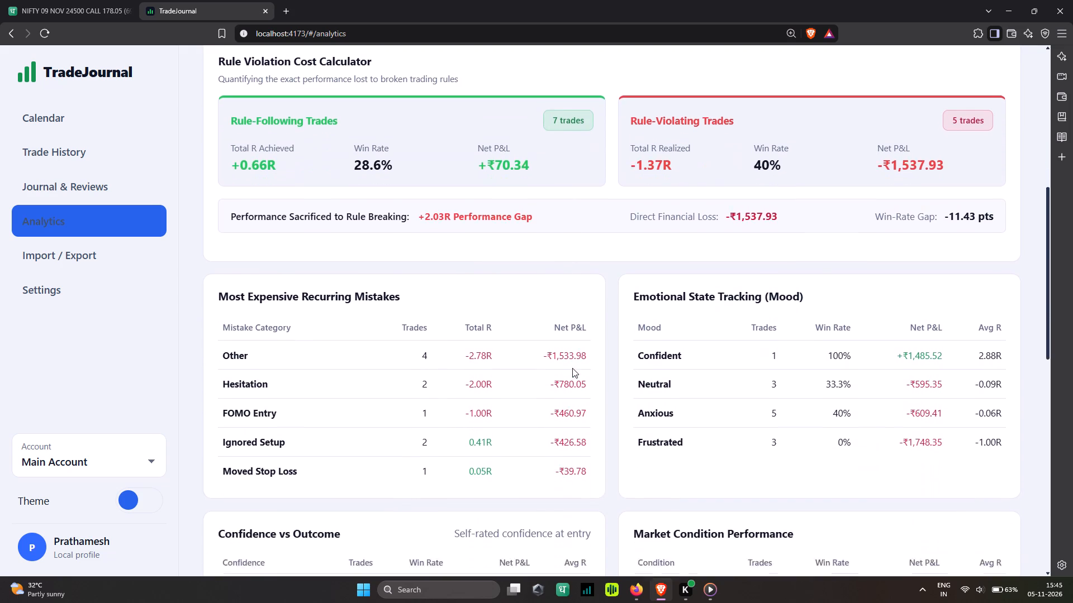
scroll(572, 368, "down", 2)
Review the Long vs Short analytics for the position comparison, equity curves and morning versus afternoon session splits.
scroll(573, 368, "up", 5)
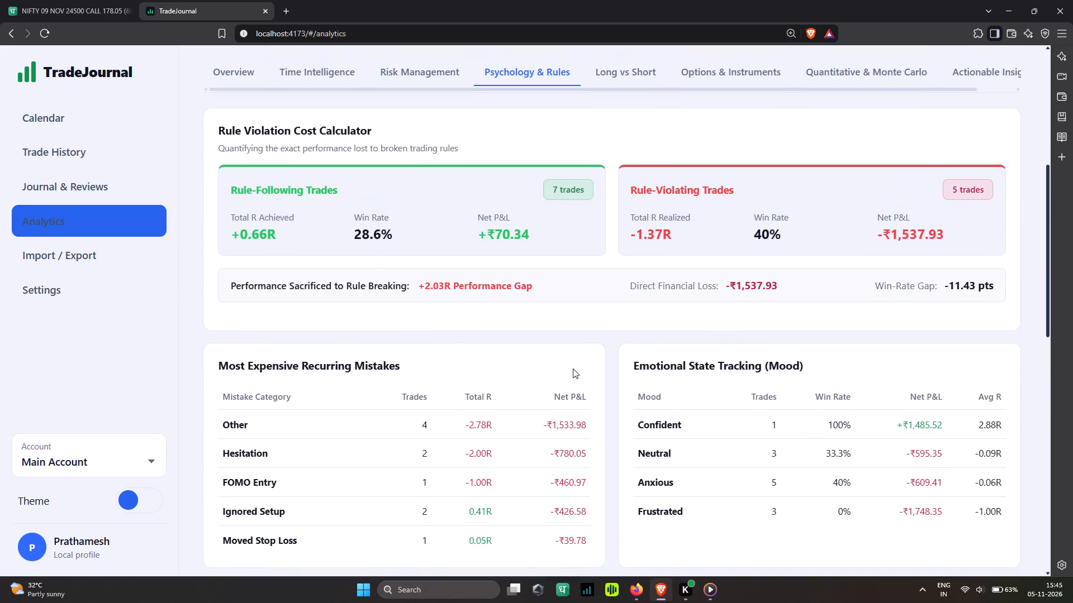
scroll(485, 171, "up", 1)
left_click(624, 140)
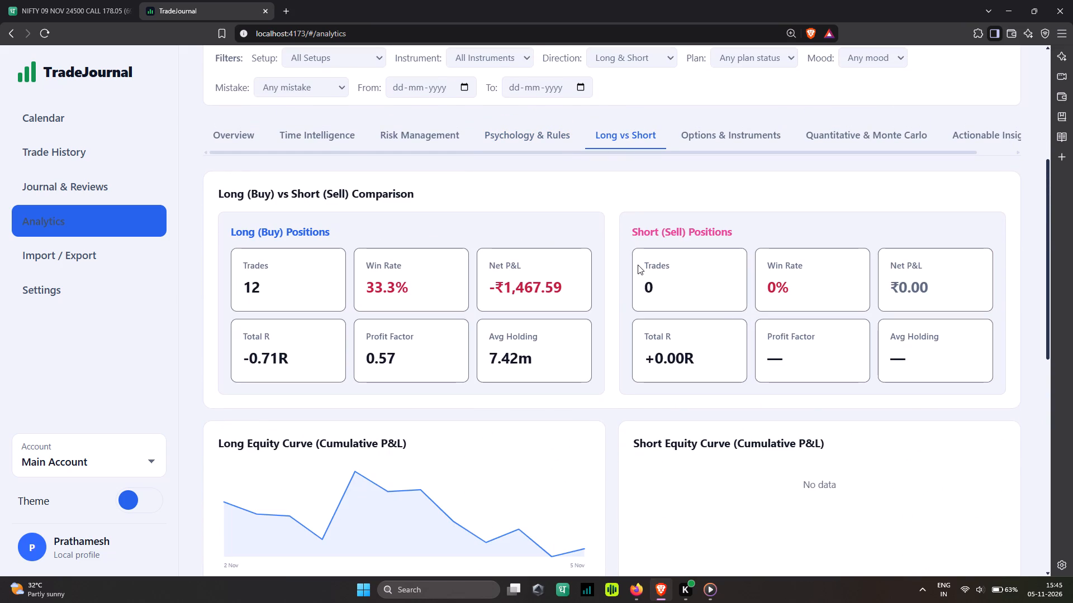
scroll(620, 331, "down", 5)
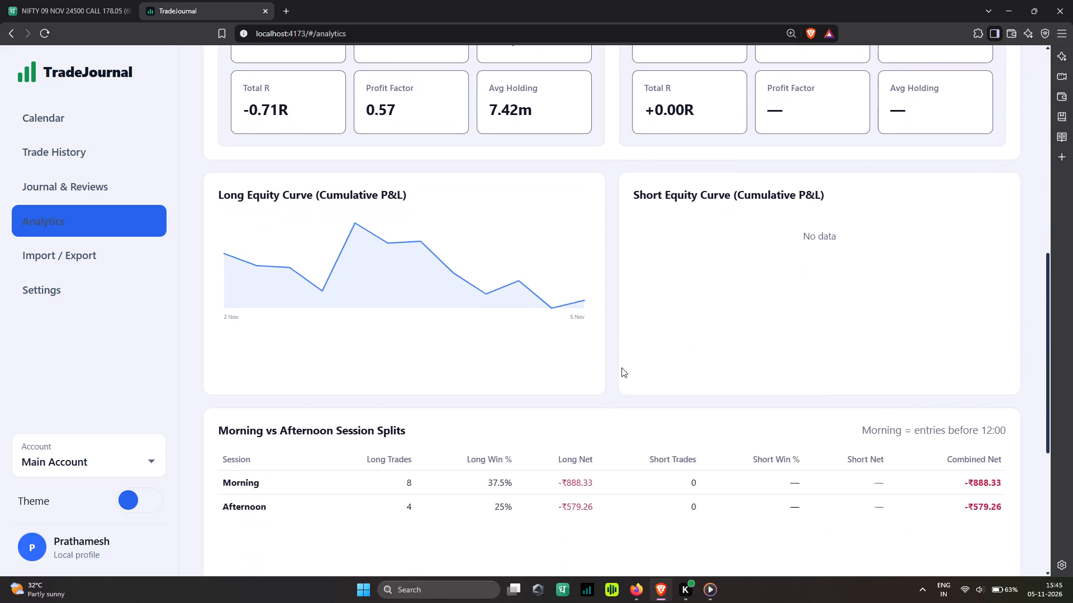
scroll(621, 367, "down", 1)
Review the Options & Instruments analytics for instrument-wise, symbol-wise and CE versus PE performance.
scroll(621, 367, "up", 7)
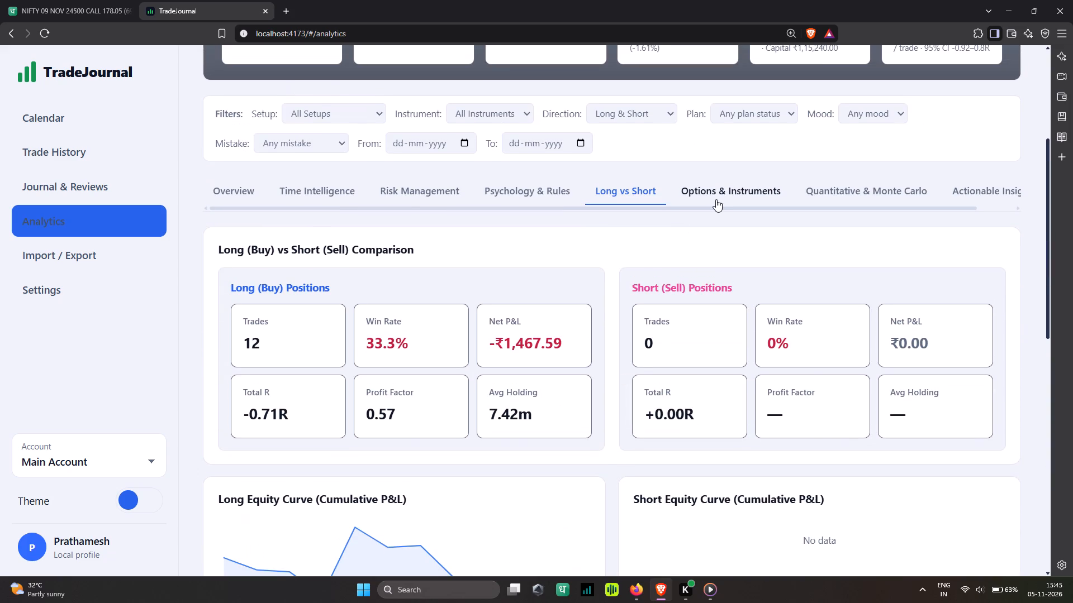
left_click(716, 199)
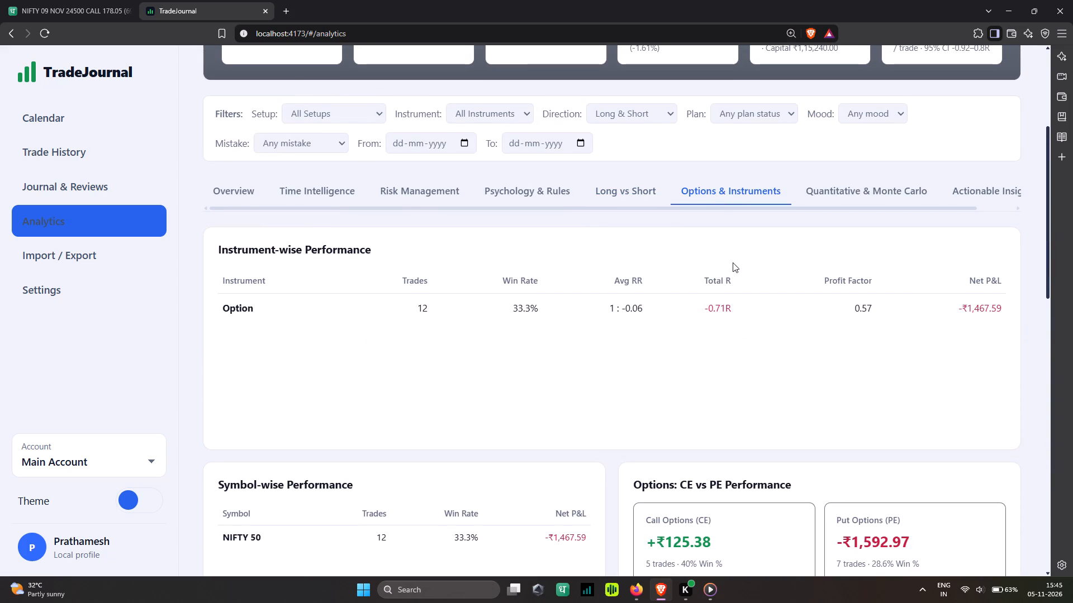
scroll(670, 350, "down", 2)
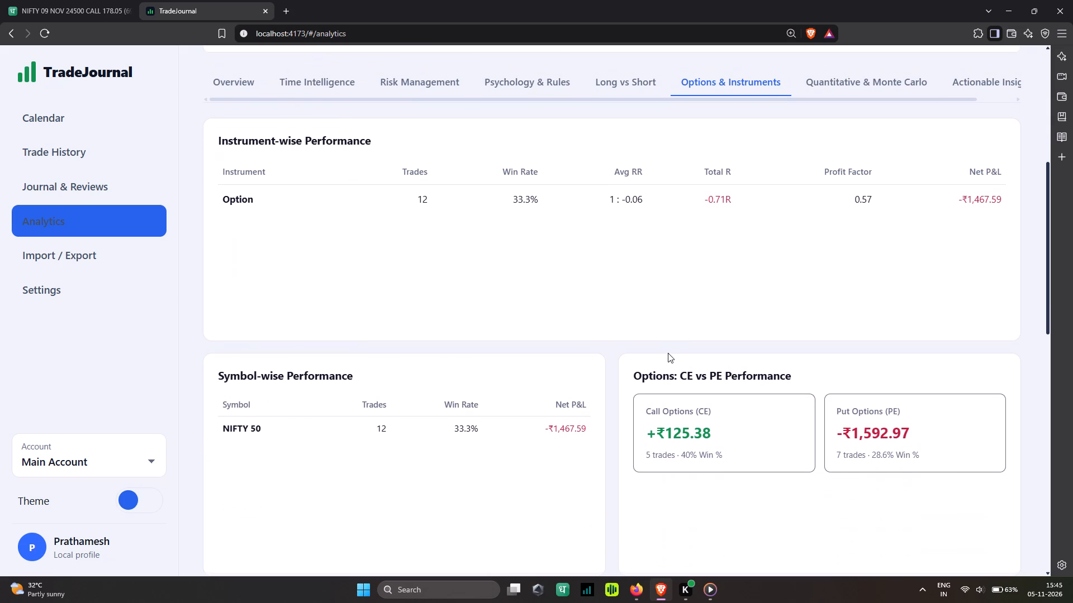
Review the Quantitative & Monte Carlo analytics for simulated paths, probability of ruin, rolling win rate and sequential dependence.
scroll(726, 239, "up", 1)
left_click(860, 131)
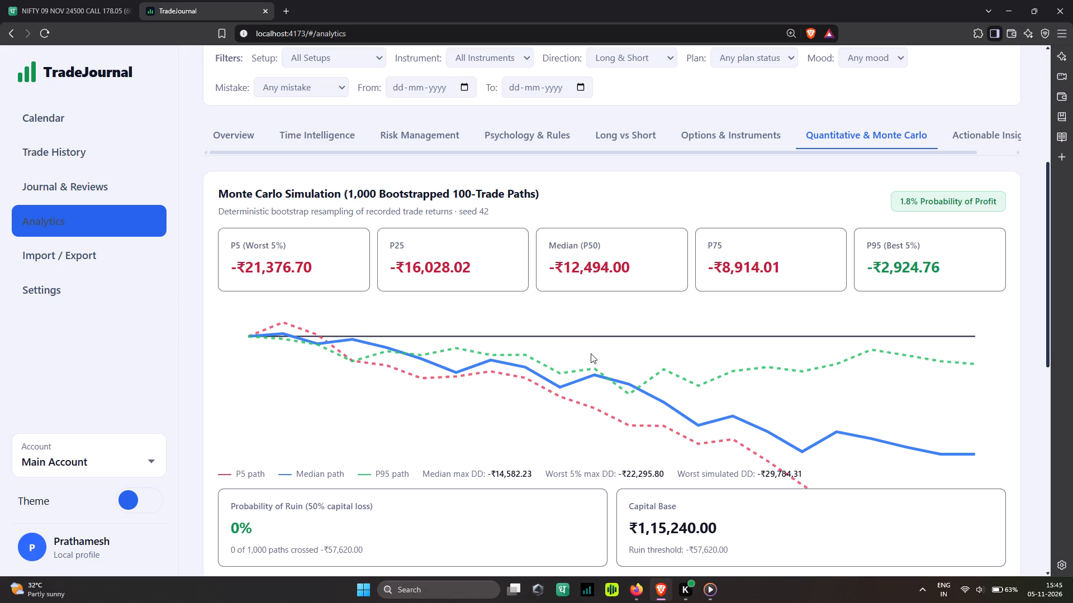
left_click(887, 273)
scroll(659, 353, "down", 5)
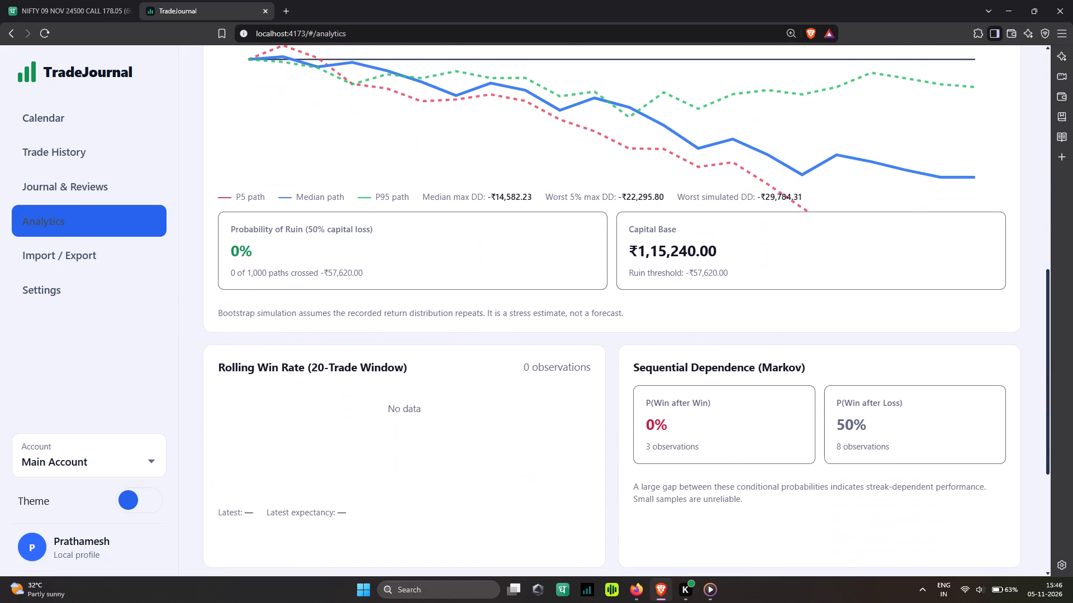
scroll(656, 354, "down", 2)
Read through the Actionable Insights on execution, setups, recurring mistakes, brokerage and trading discipline.
scroll(656, 354, "up", 5)
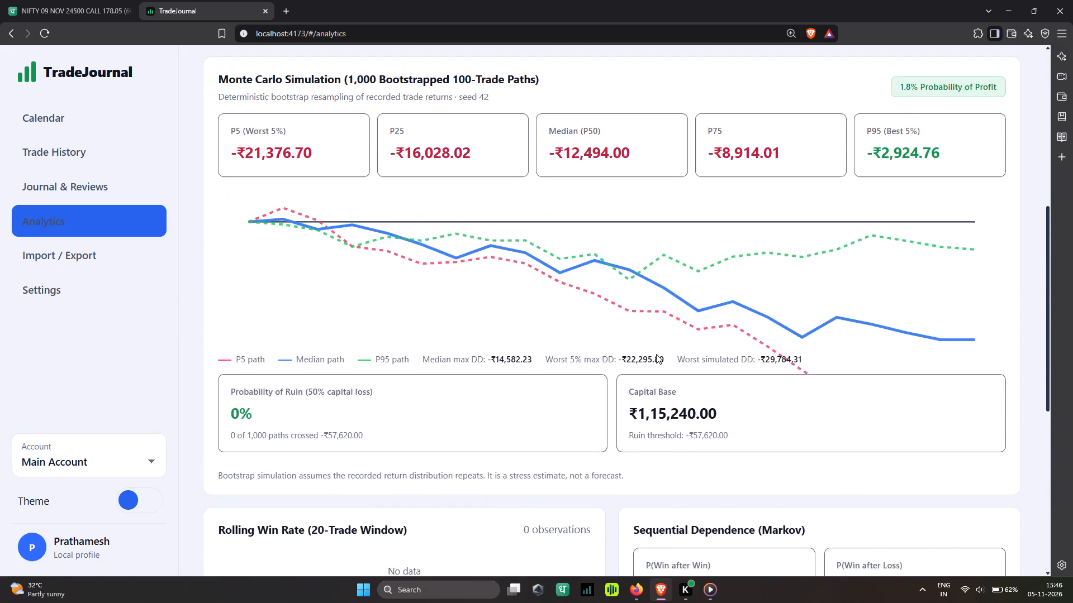
scroll(656, 354, "up", 2)
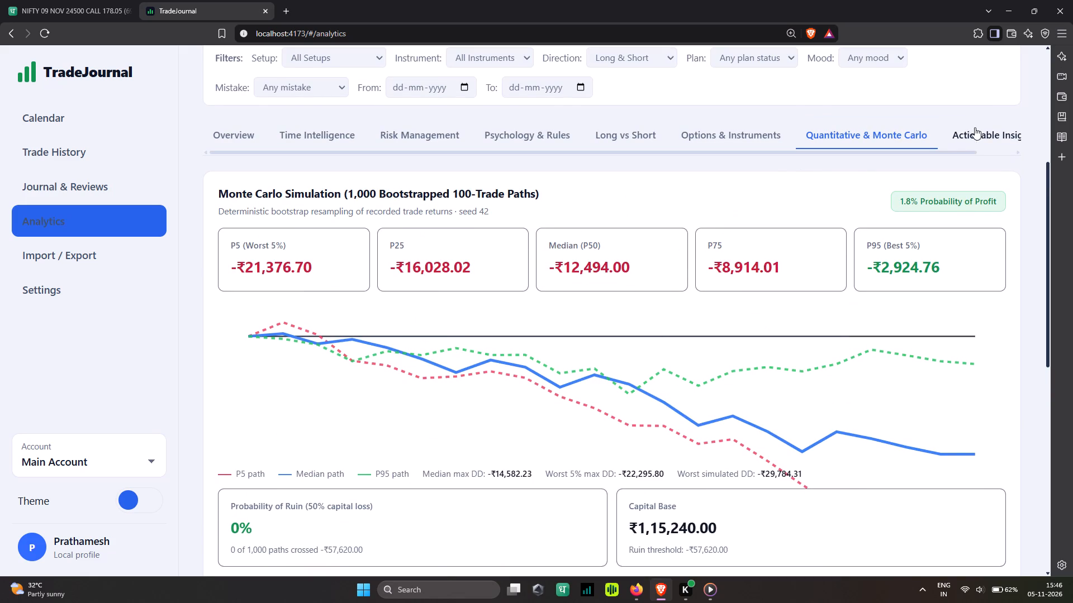
left_click(975, 137)
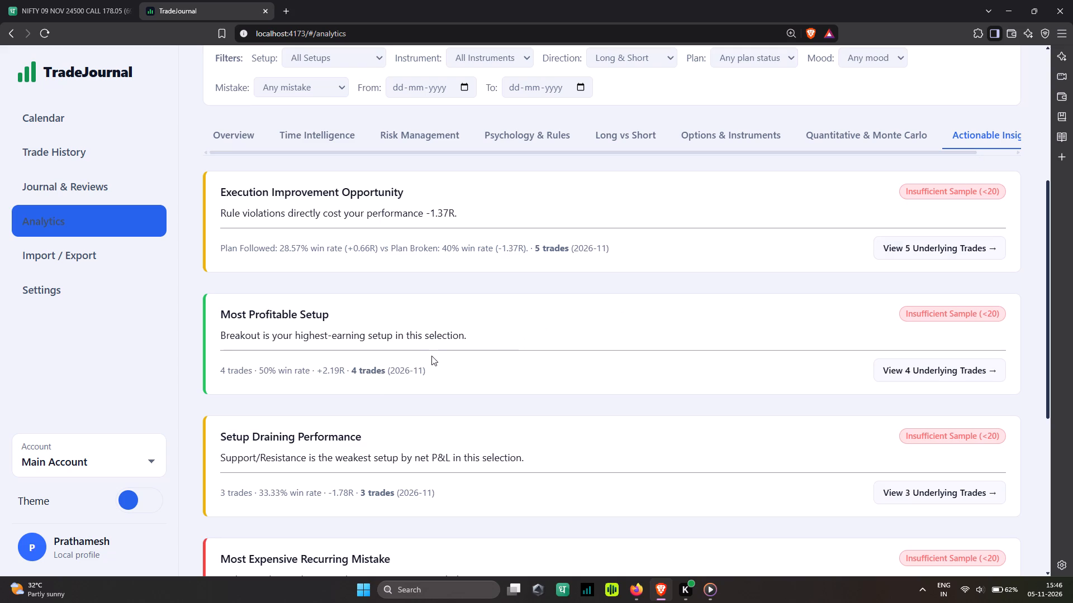
scroll(450, 379, "down", 1)
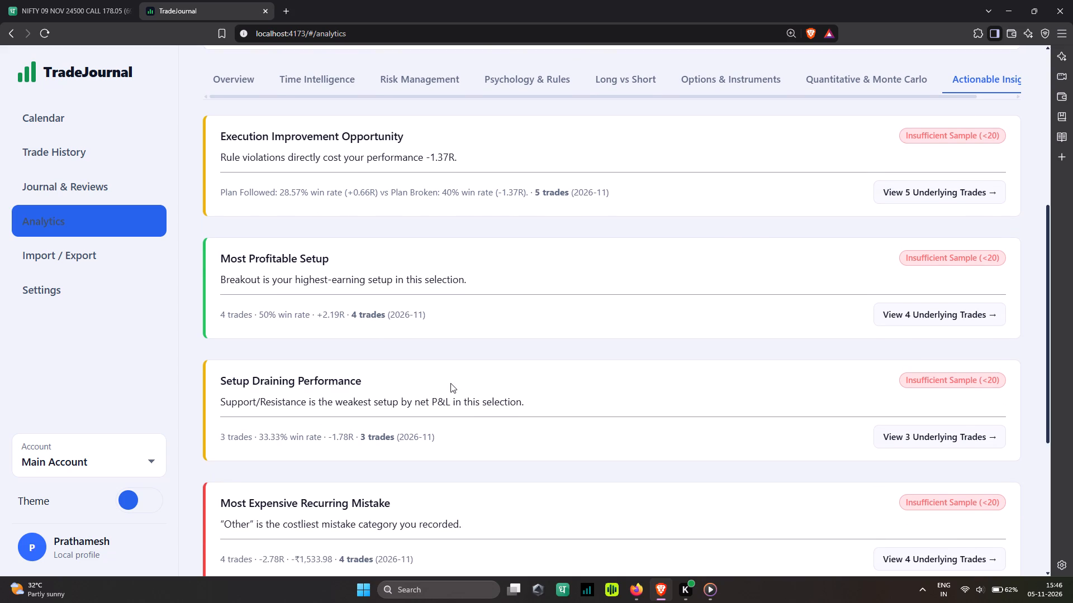
scroll(450, 383, "down", 1)
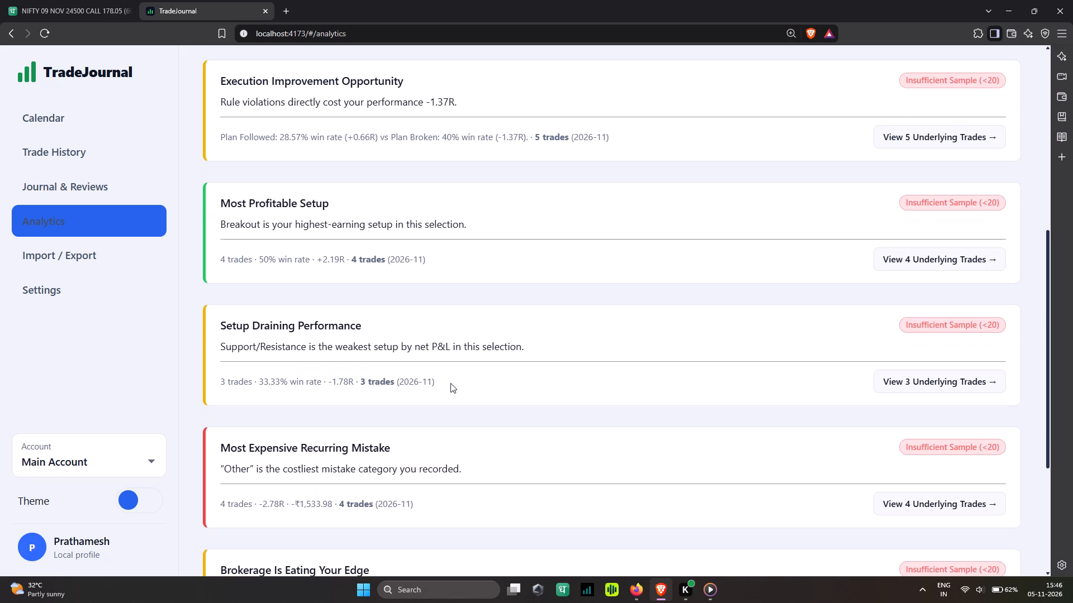
scroll(450, 383, "down", 1)
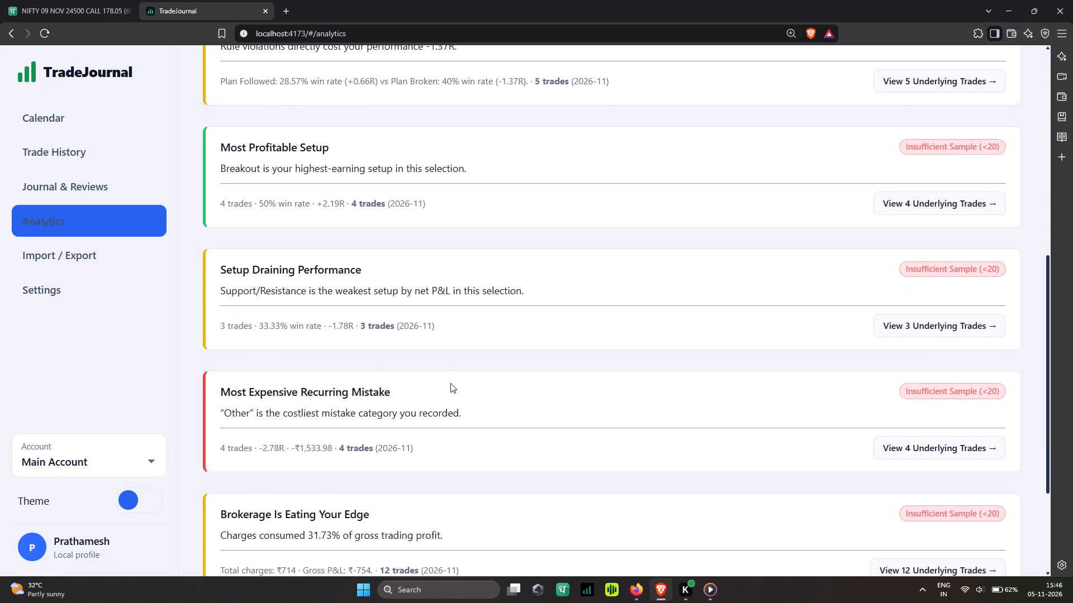
scroll(459, 410, "down", 2)
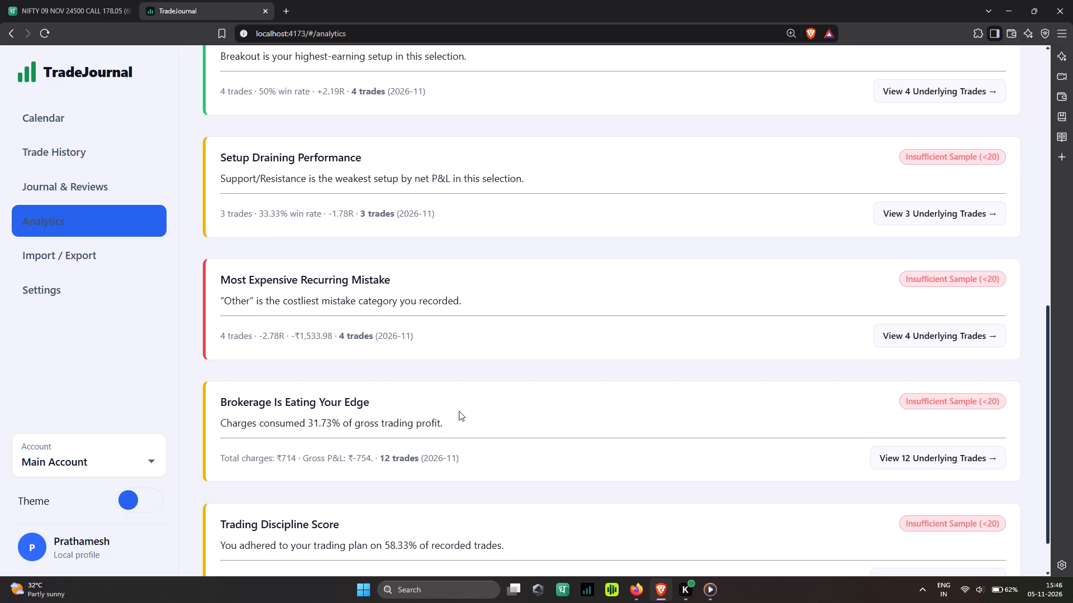
scroll(459, 411, "down", 1)
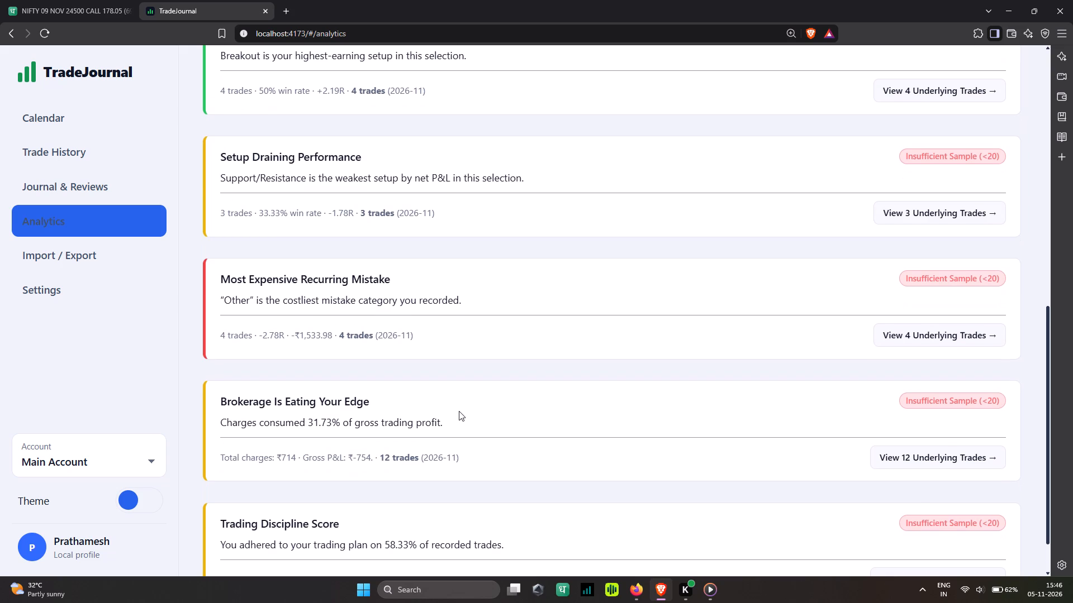
scroll(459, 411, "down", 1)
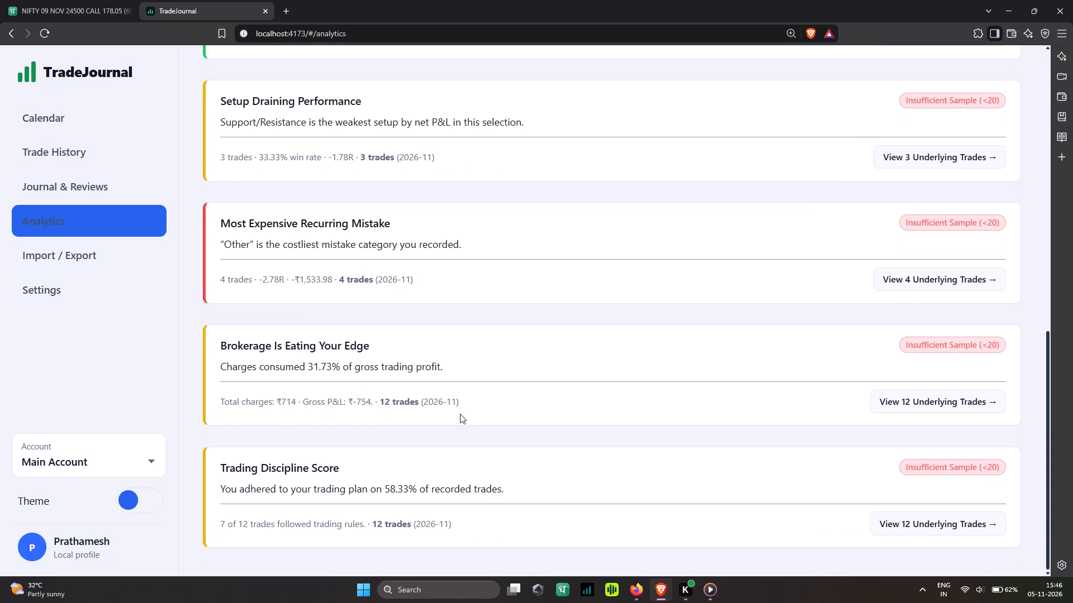
Check for any further analytics sections and return to the Overview's daily P&L and equity curve.
scroll(462, 414, "up", 12)
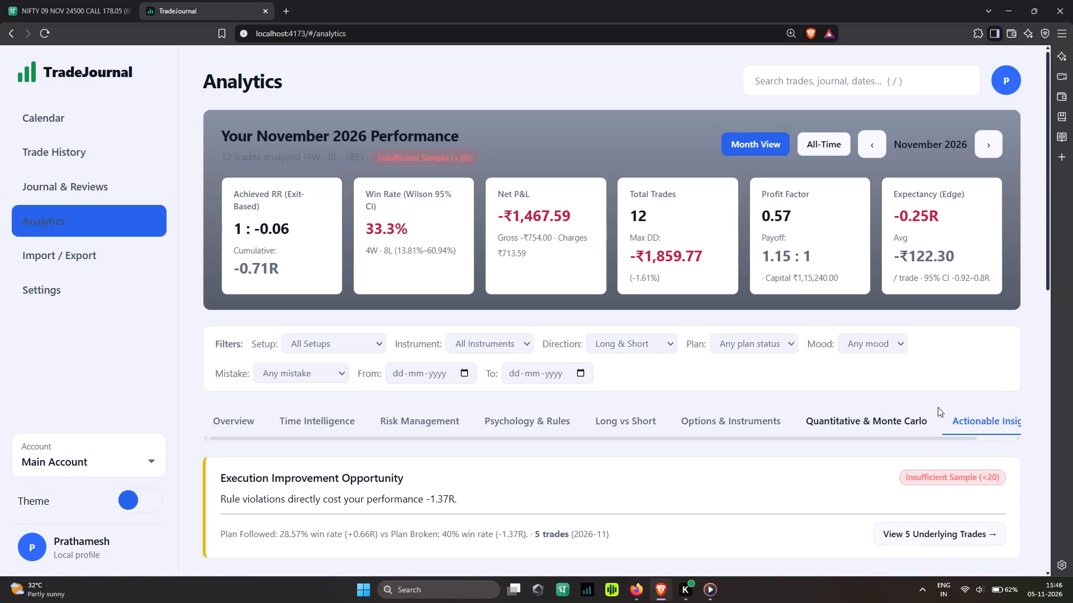
scroll(955, 414, "up", 3)
left_click_drag(965, 436, 1047, 438)
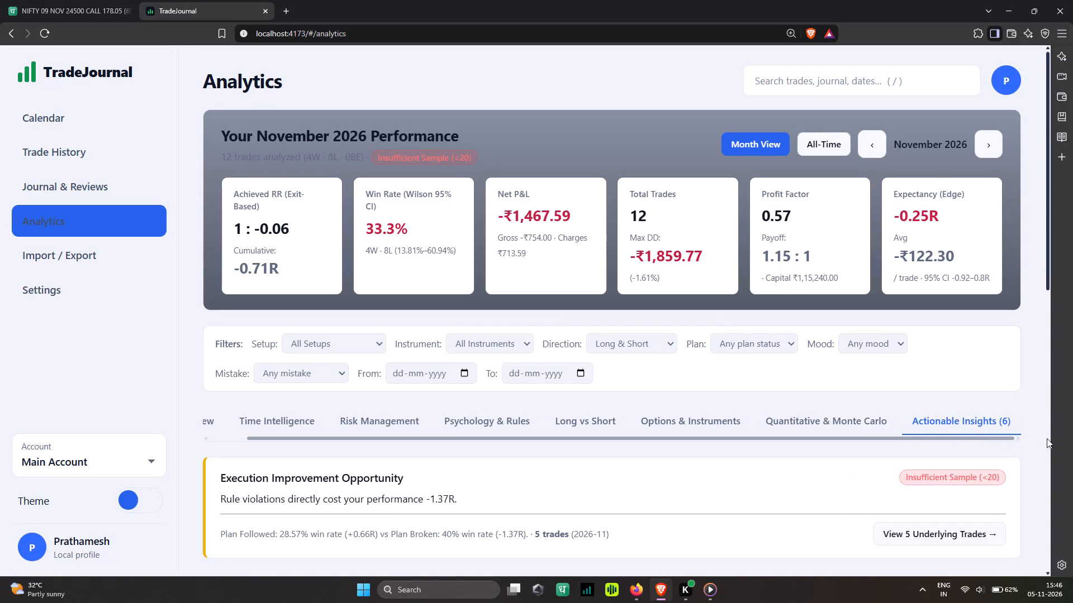
left_click_drag(1047, 438, 542, 449)
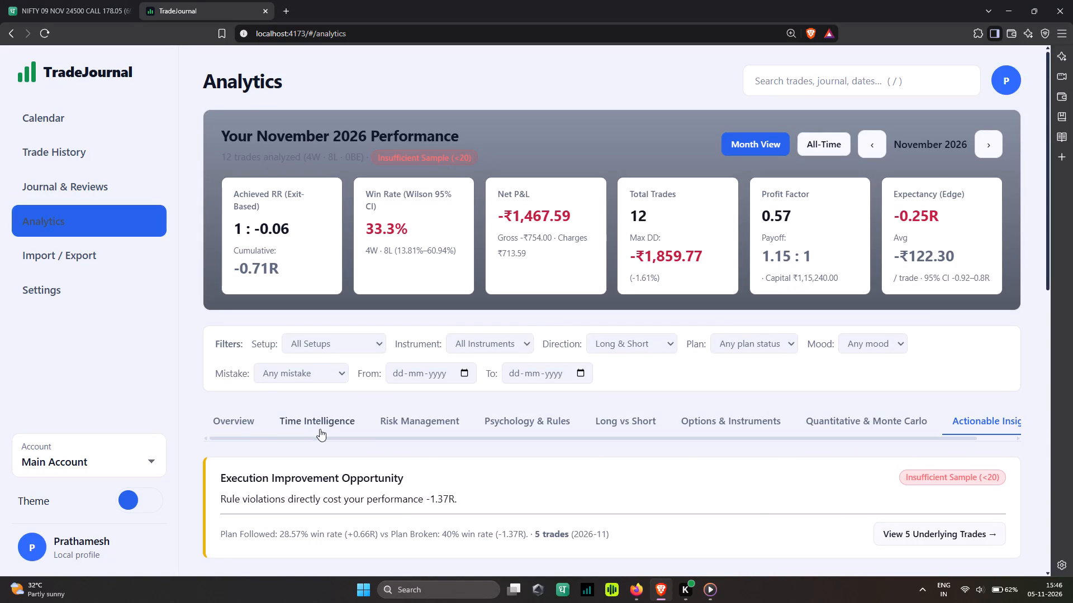
left_click(241, 420)
scroll(330, 406, "down", 3)
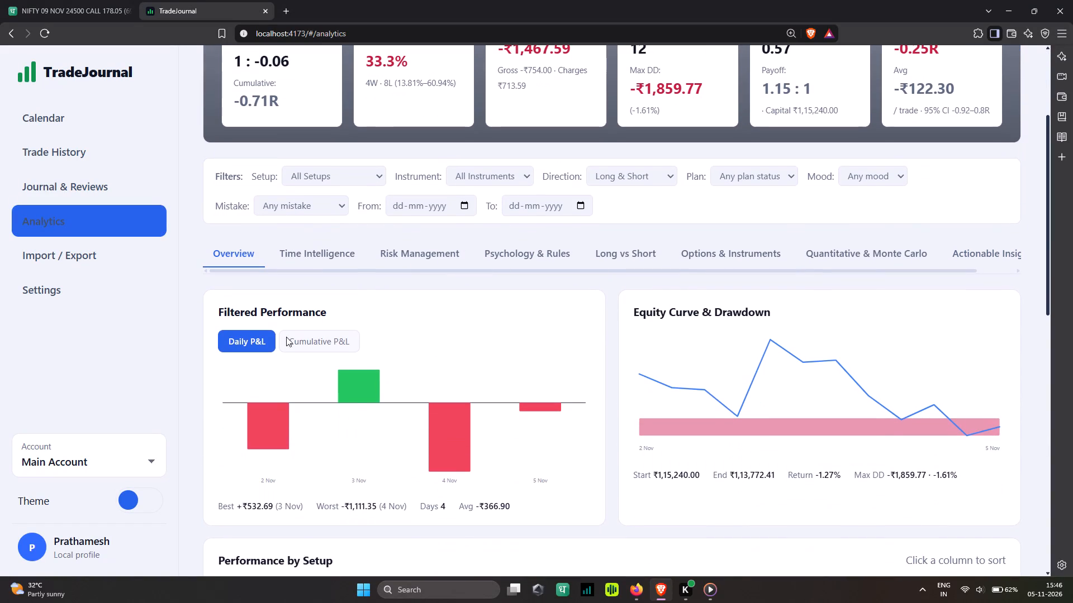
Open the general Settings page with the capital and risk defaults.
left_click(79, 289)
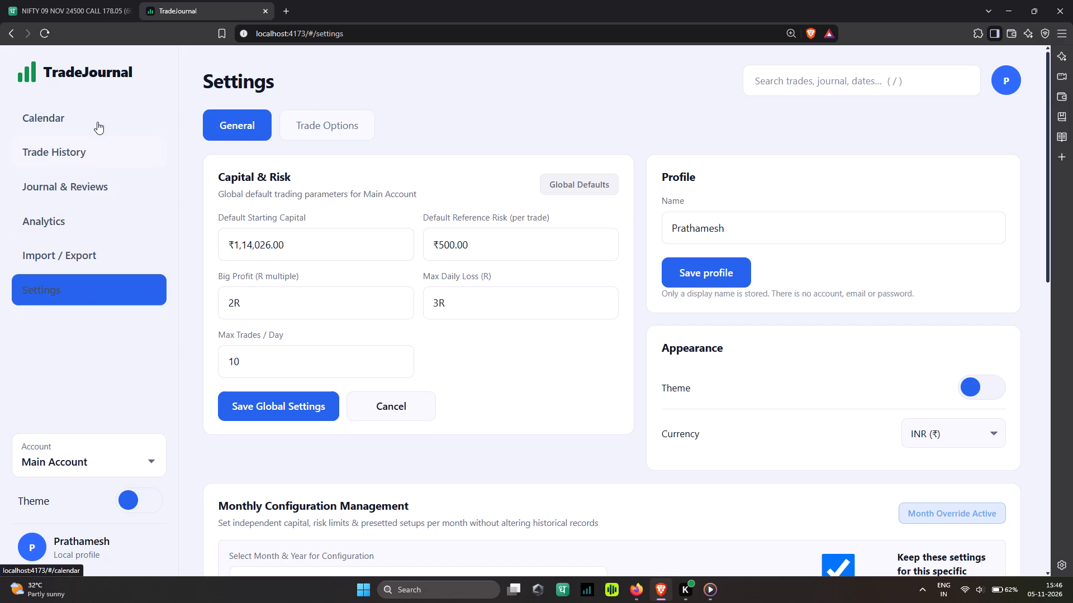
Open the Calendar month view for November 2026.
left_click(85, 114)
left_click(85, 66)
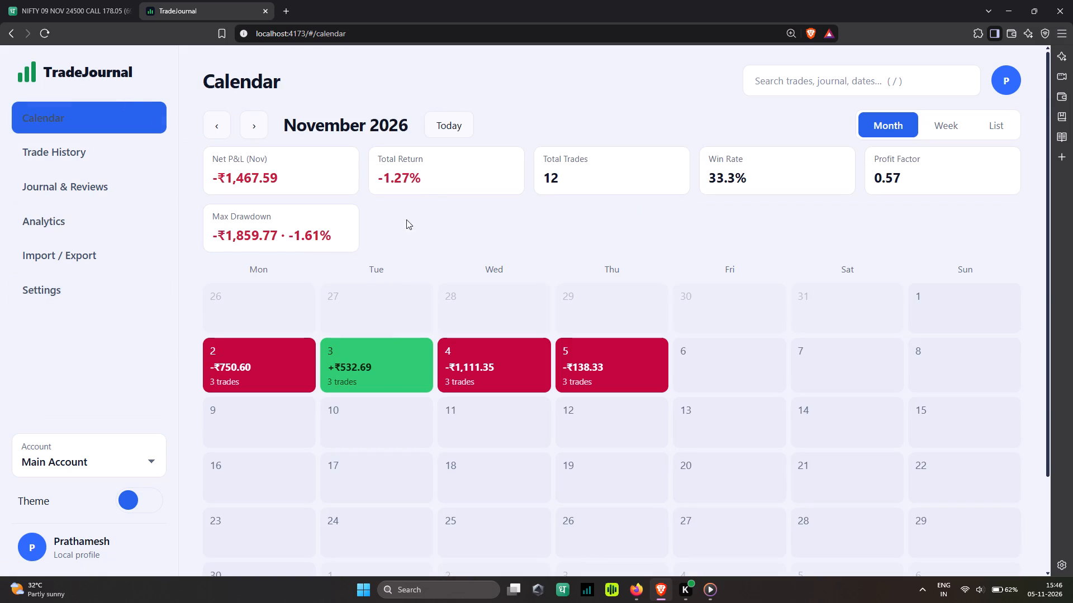
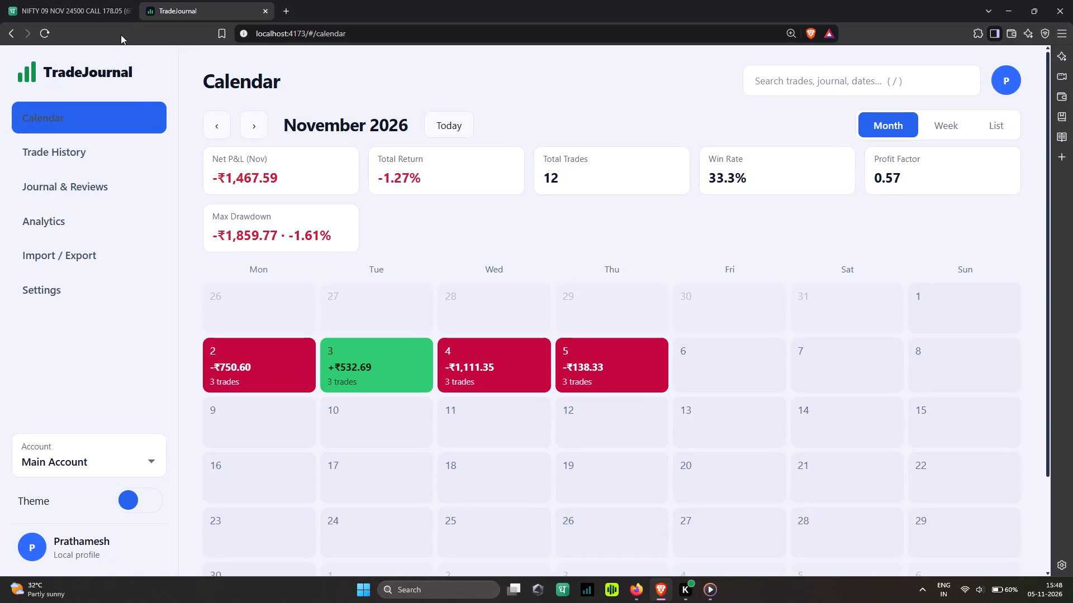
Close the TradeJournal page and return to the NIFTY 09 NOV option charts on Dhan.
left_click(267, 13)
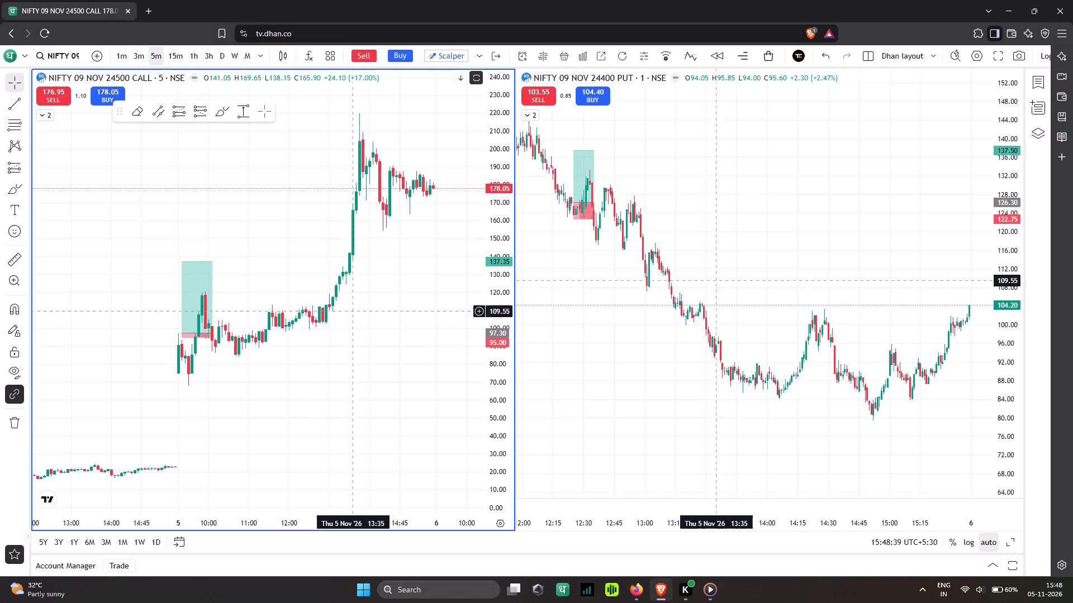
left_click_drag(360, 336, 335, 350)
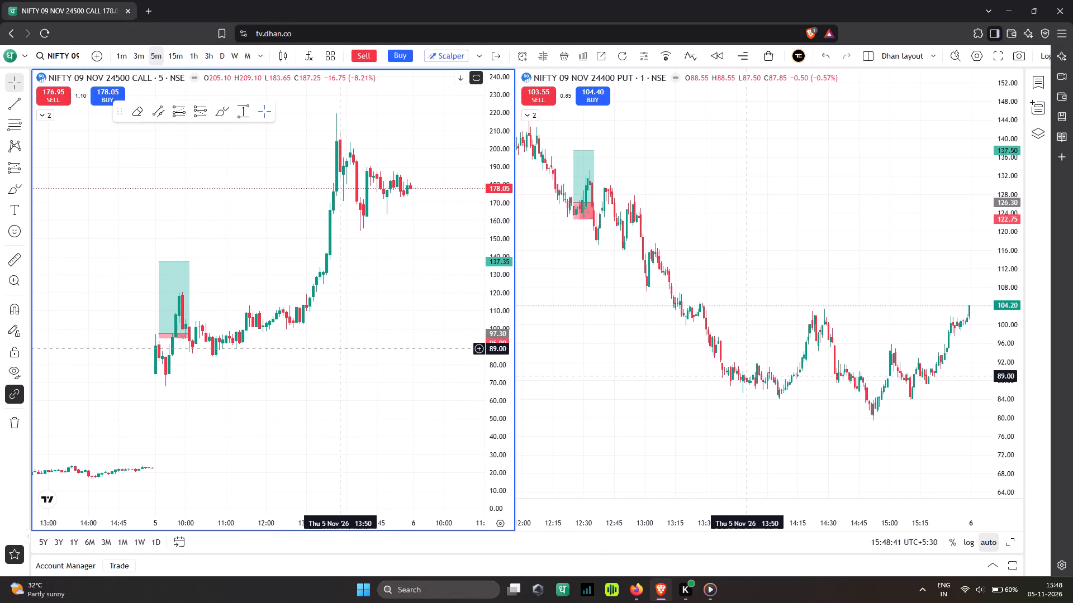